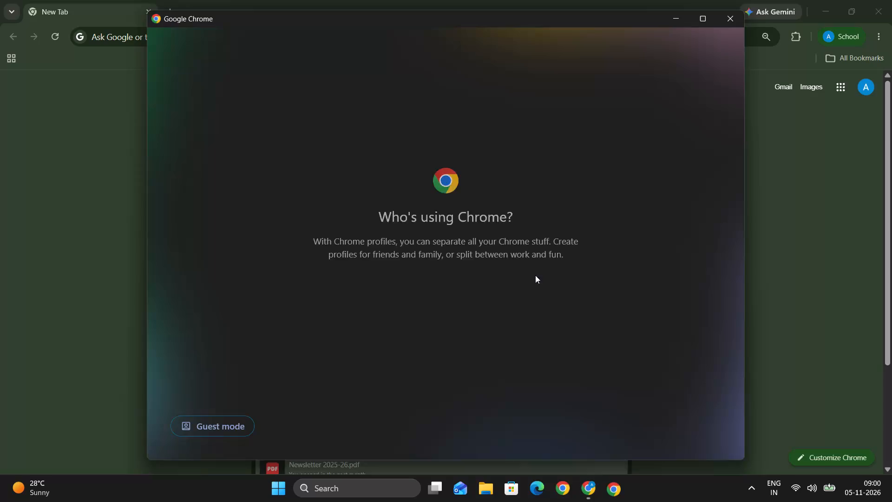
Open a second Chrome window using the profile other than School.
left_click(280, 229)
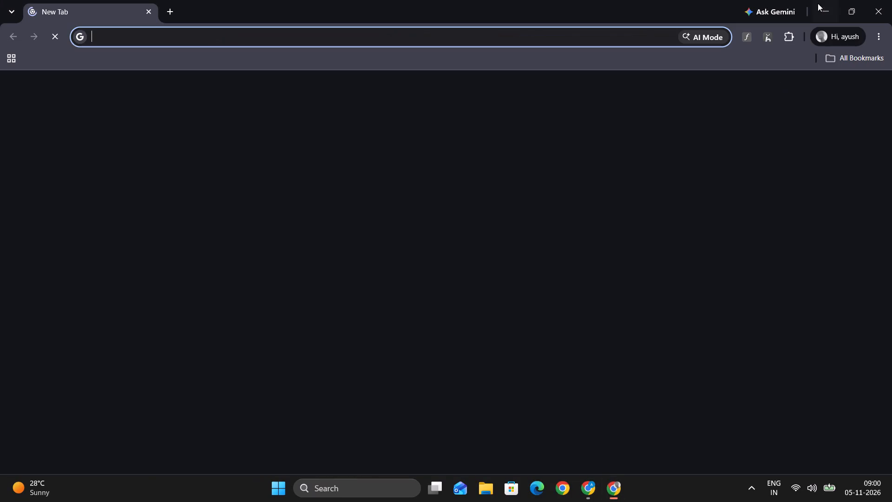
Return to the School profile's Chrome window and open Gmail there.
left_click(818, 3)
left_click(787, 86)
Switch back to the Chrome window of the other, non-School profile.
left_click(611, 495)
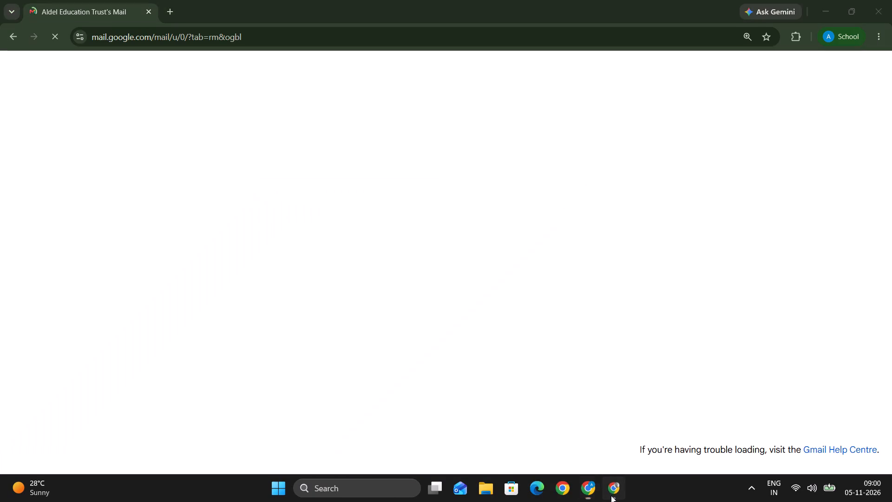
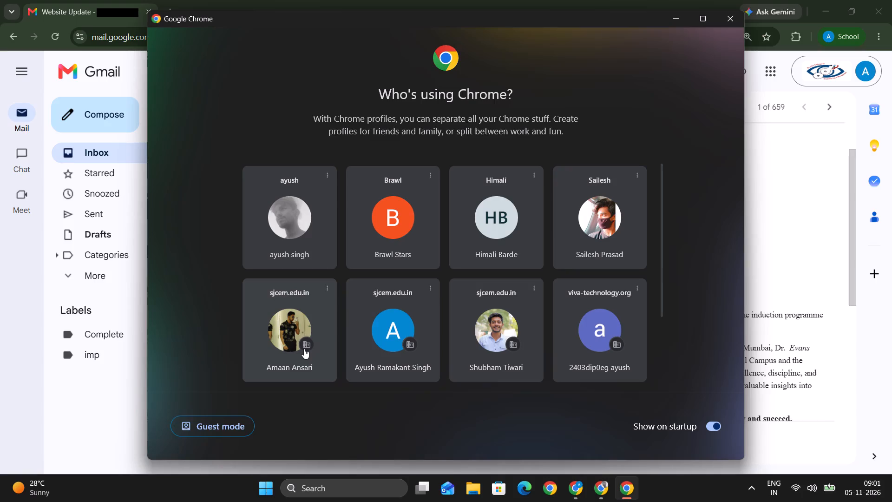
left_click(304, 349)
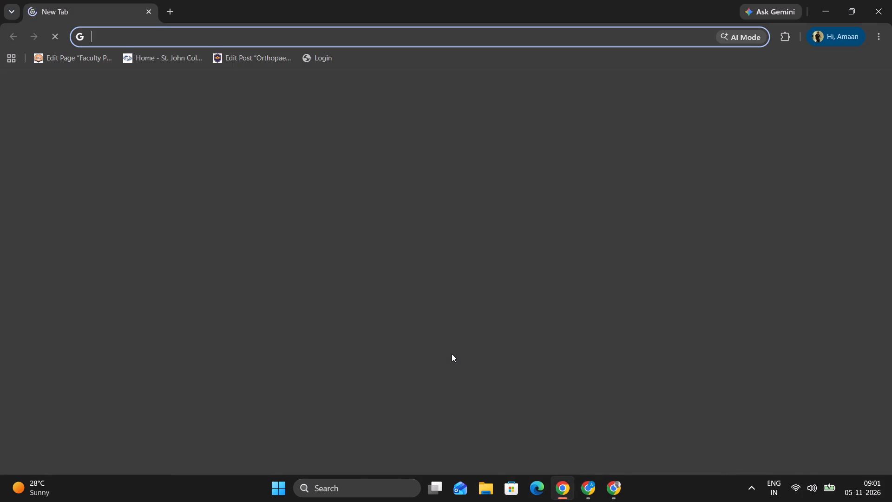
Search Google for "aldel college of pharmacy" and open the Aldel College of Pharmacy & Research home page.
left_click(412, 253)
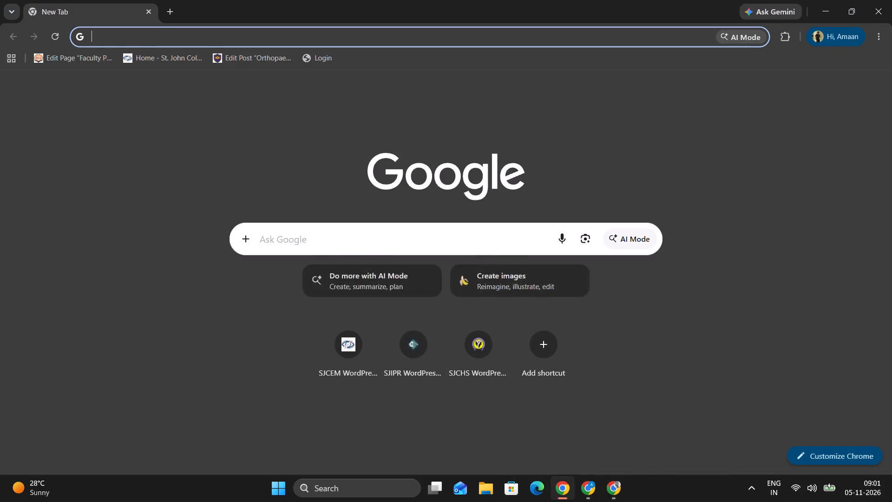
left_click(360, 295)
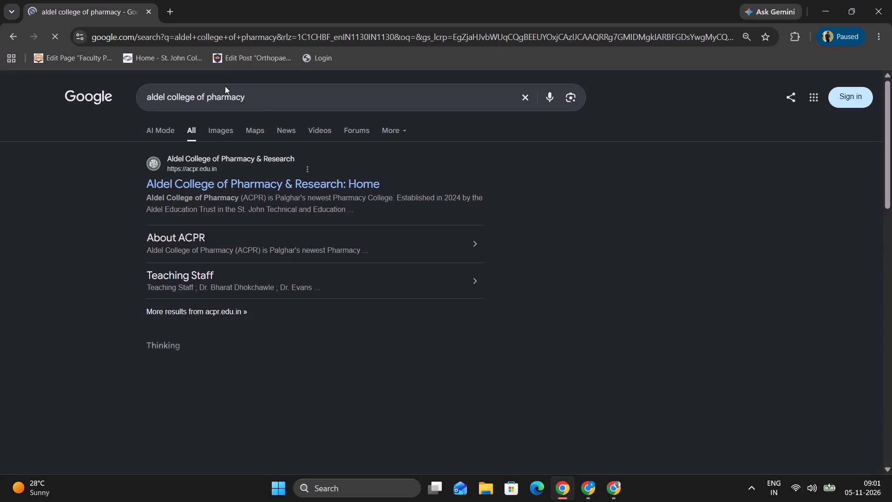
left_click(267, 175)
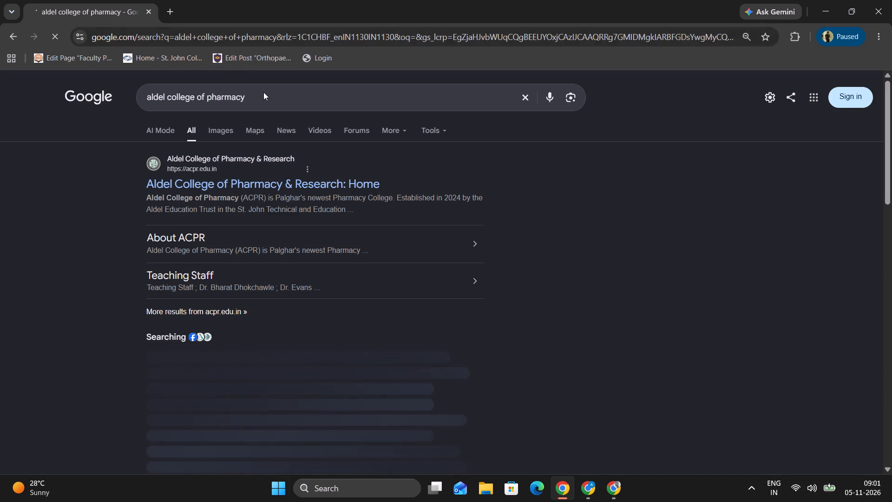
Open the college site's WordPress dashboard at acpr.edu.in/wp-admin.
left_click(314, 36)
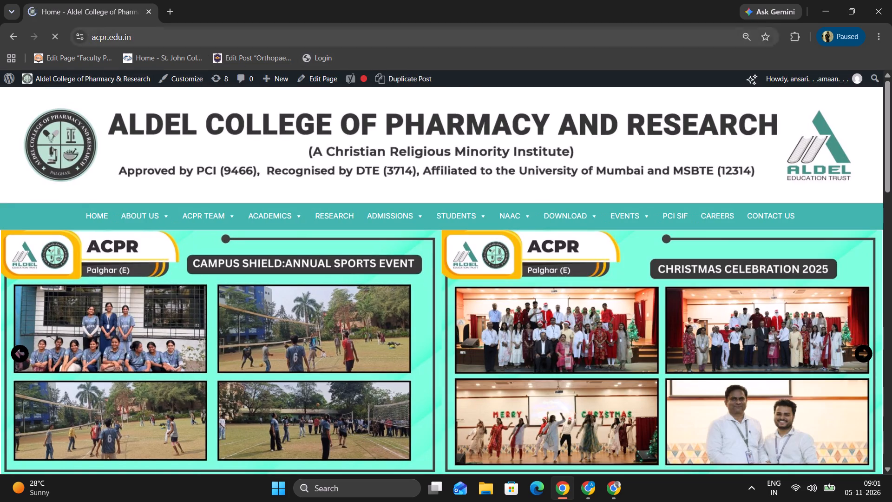
left_click(314, 36)
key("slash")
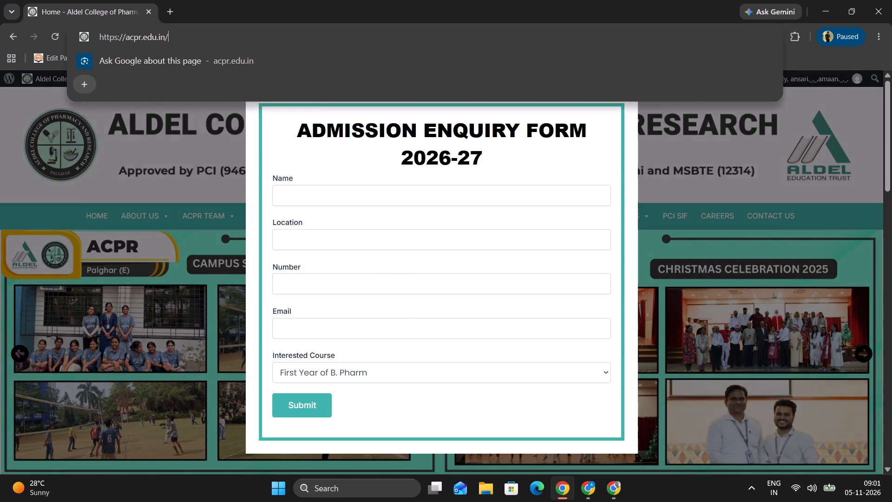
left_click(394, 106)
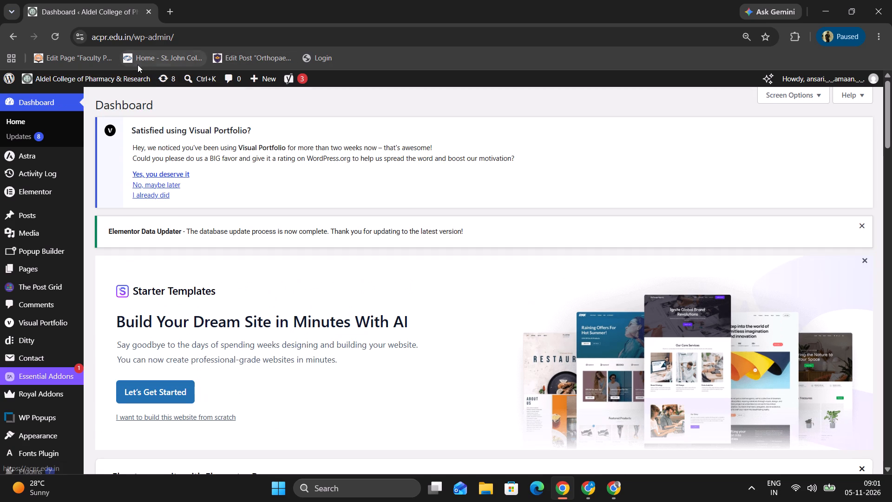
Open the Aldel College of Pharmacy & Research public website from the WordPress dashboard in a new tab.
left_click(144, 82, "ctrl")
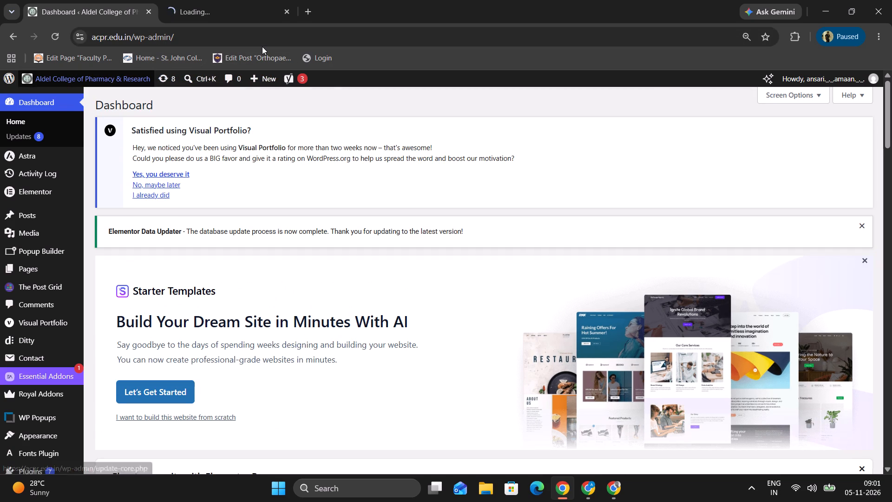
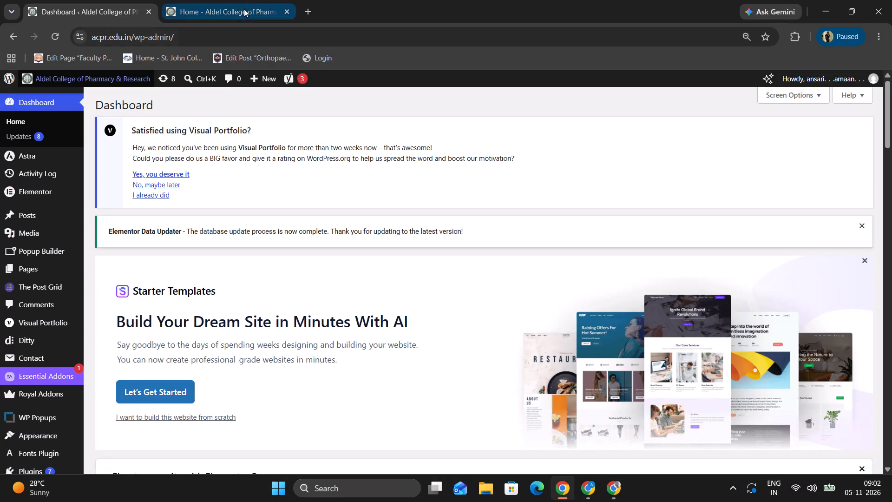
Switch to the college's public home page and close the Admission Enquiry Form 2026-27 popup.
left_click(238, 2)
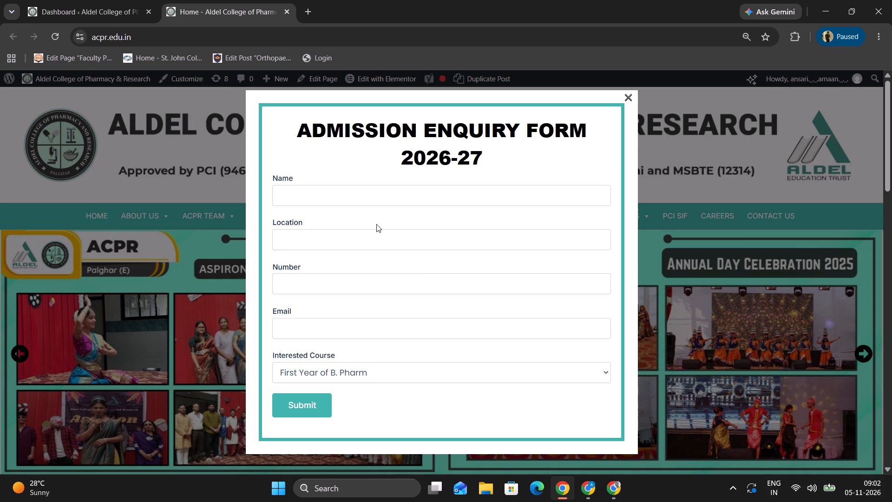
left_click(623, 96)
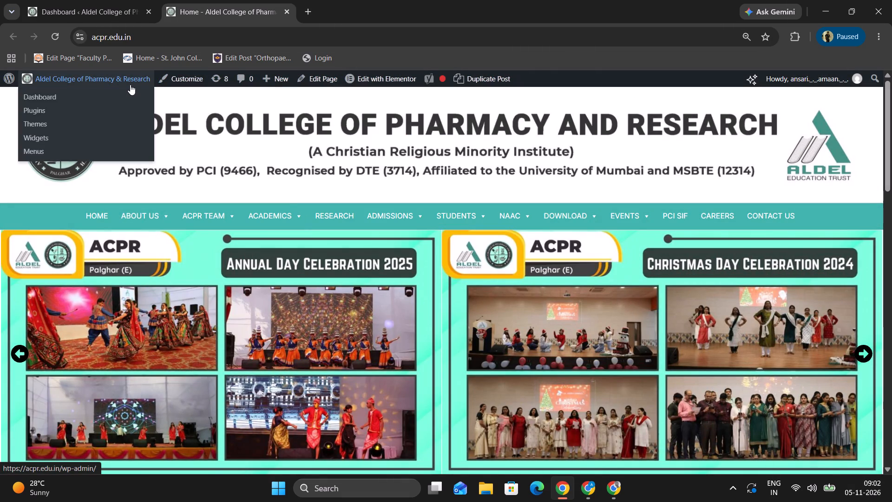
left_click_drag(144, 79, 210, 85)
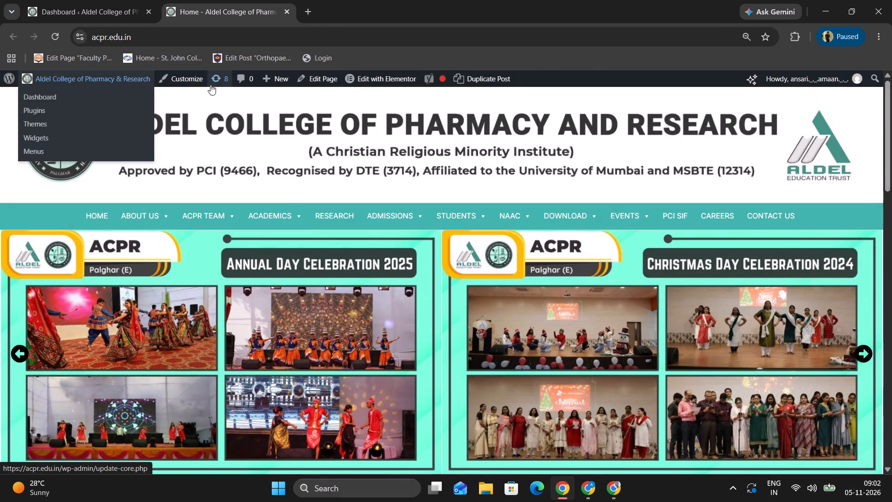
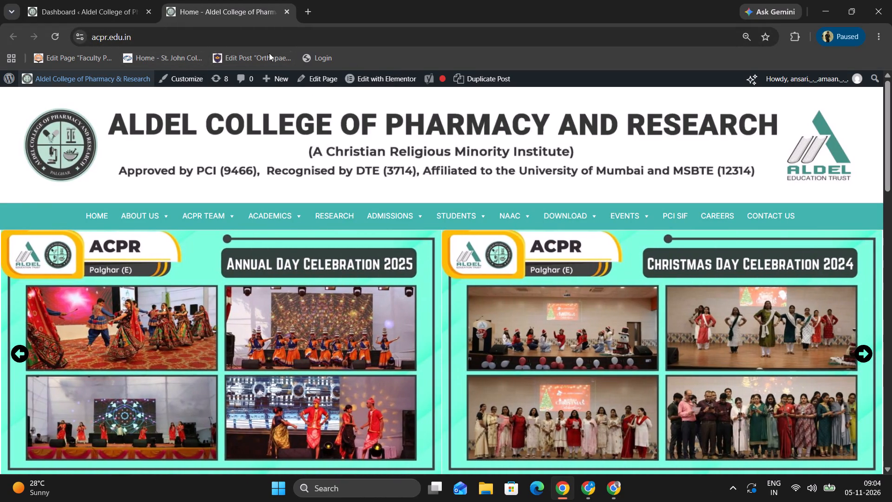
Open the college site's WordPress dashboard in a separate browser tab and switch to it.
left_click(132, 76, "ctrl")
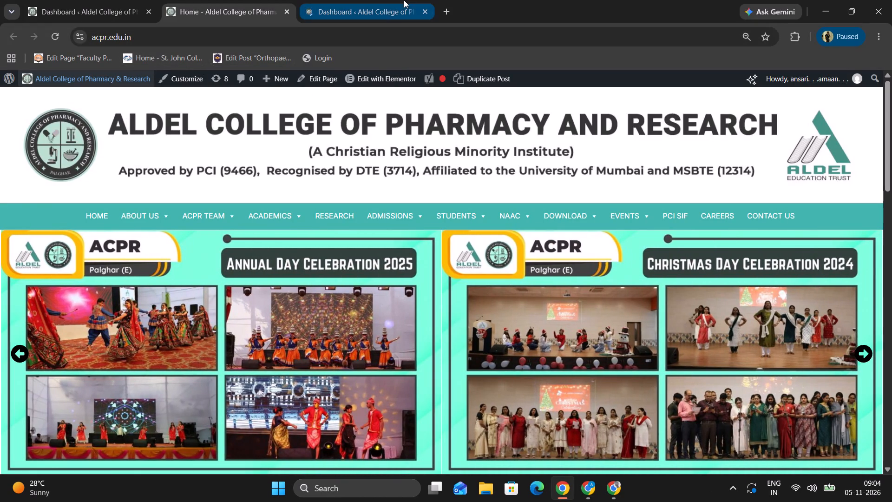
left_click(404, 0)
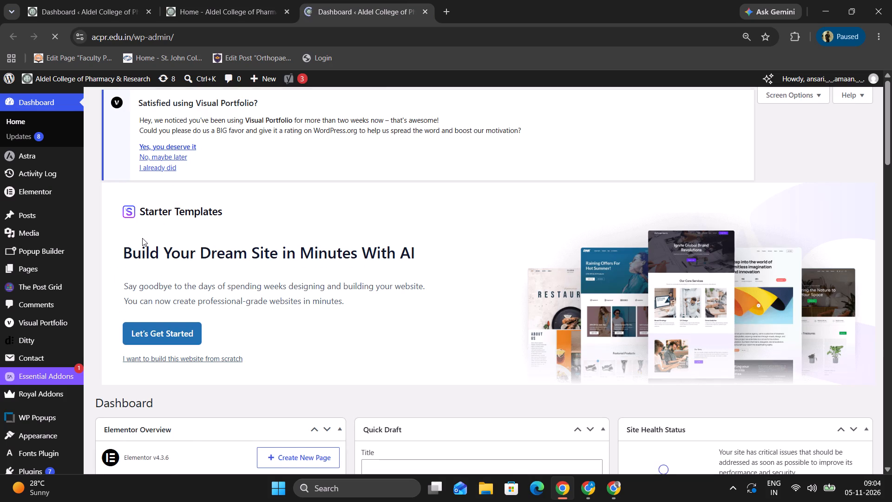
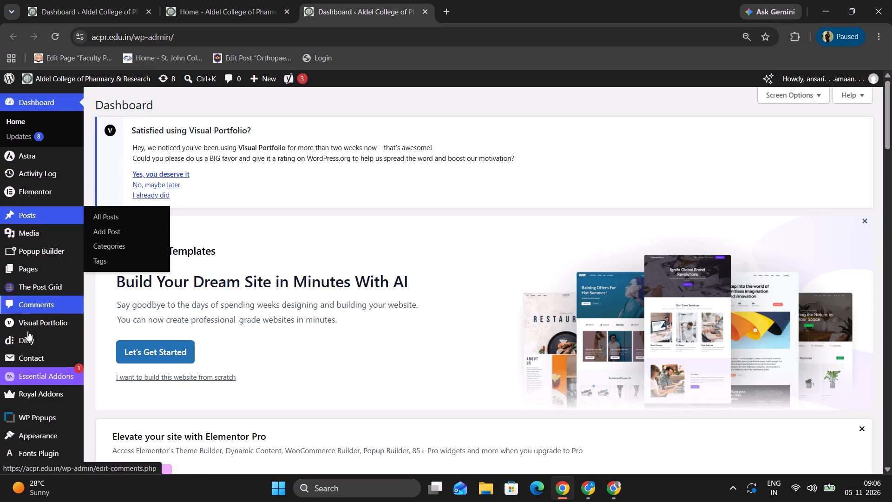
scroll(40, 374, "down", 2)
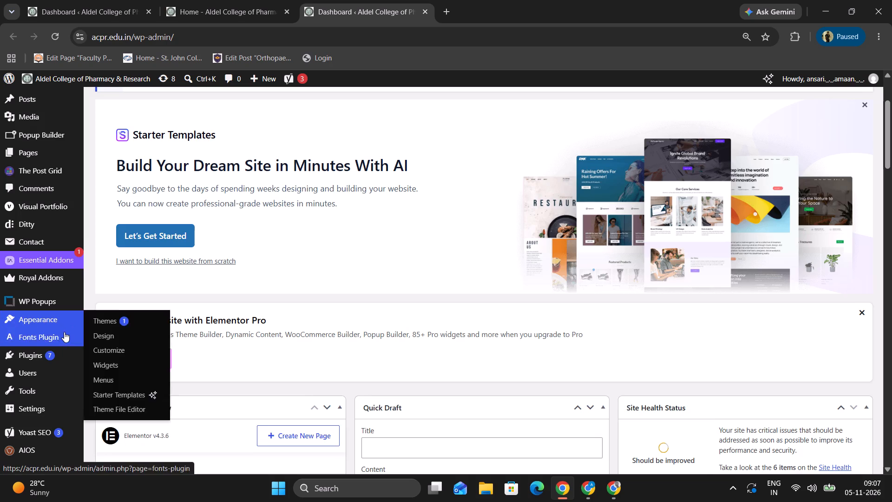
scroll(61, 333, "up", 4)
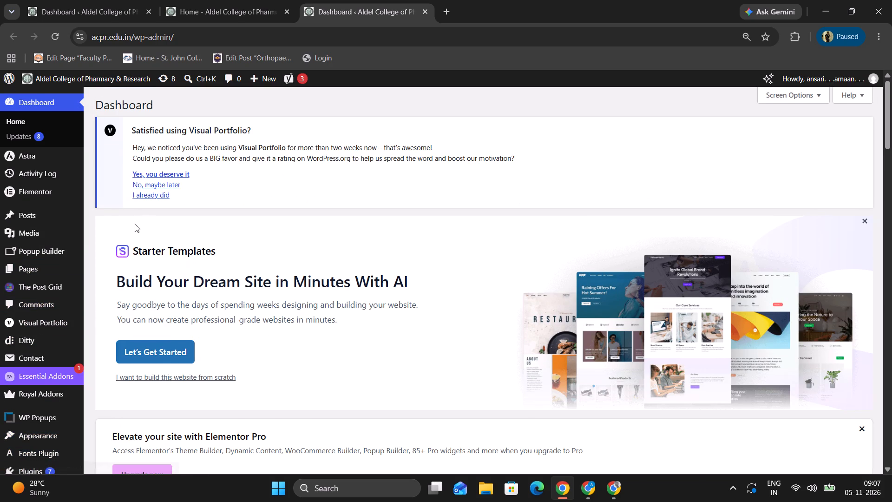
Open the Events 2026-27 page on the public college site and look through its event posts.
left_click(197, 0)
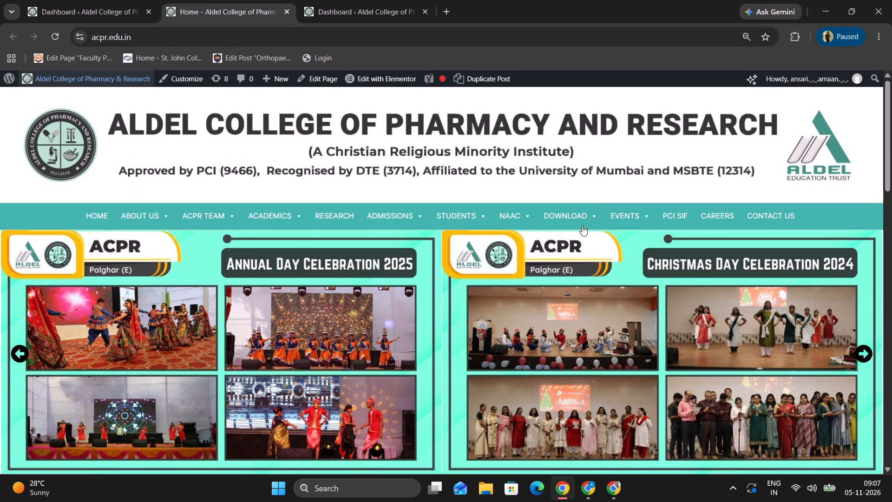
left_click(627, 244)
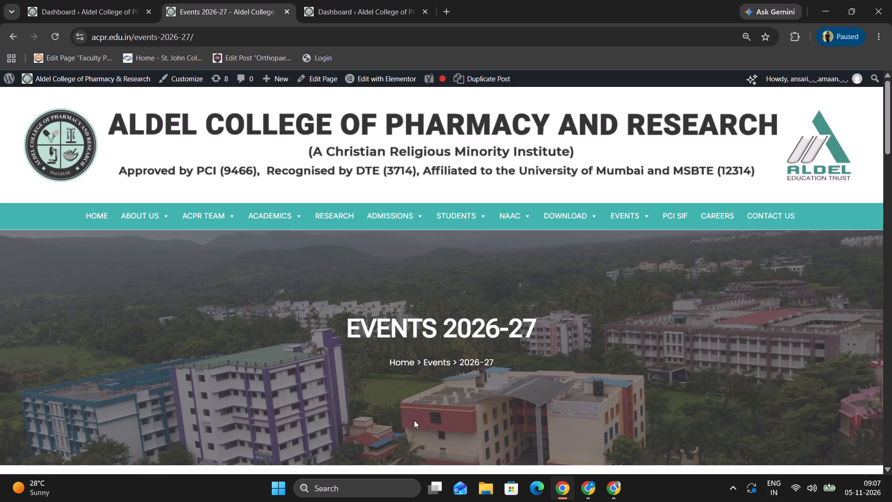
scroll(417, 405, "down", 4)
scroll(147, 363, "down", 4)
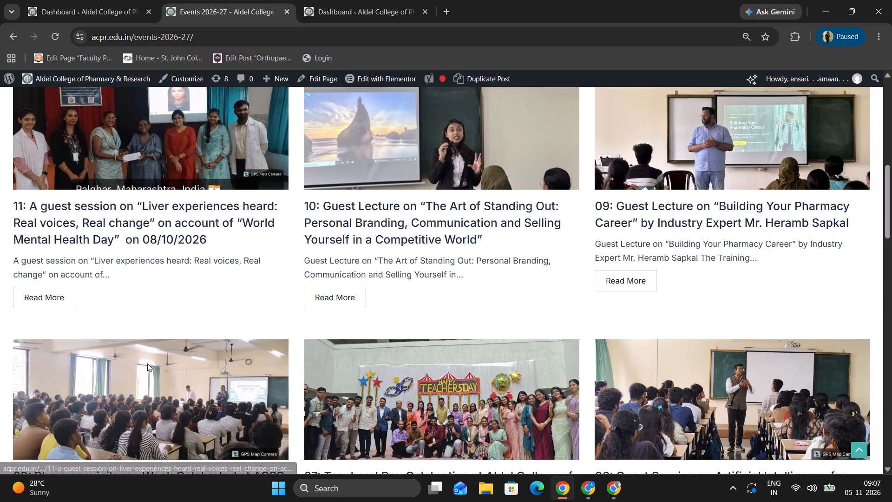
In the dashboard's Posts list, duplicate post 11, the "World Mental Health Day" guest session, as a new draft.
left_click(362, 0)
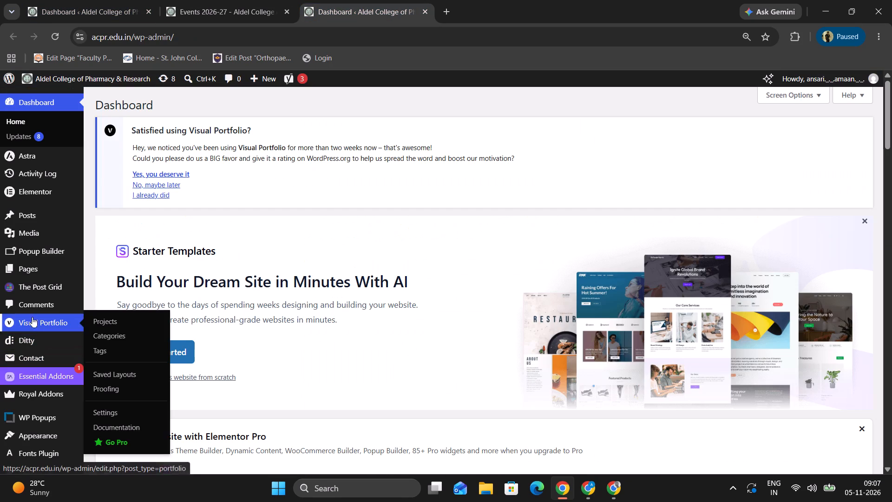
left_click(36, 224)
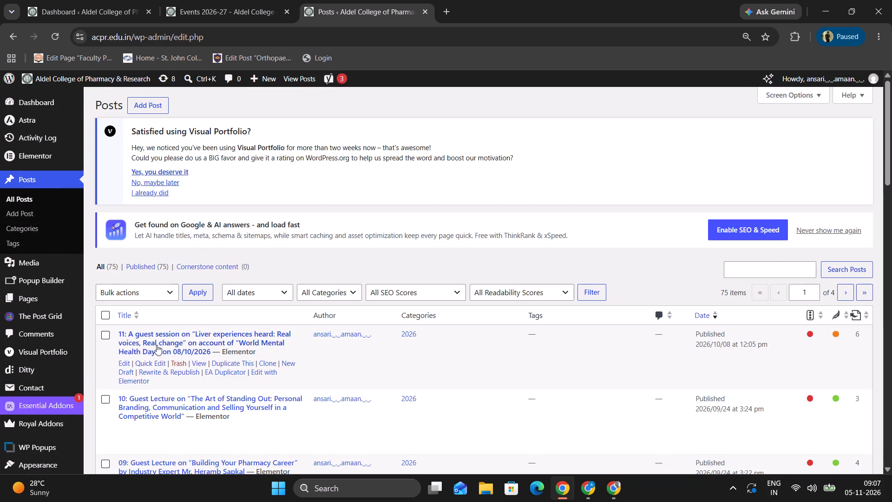
left_click(226, 360)
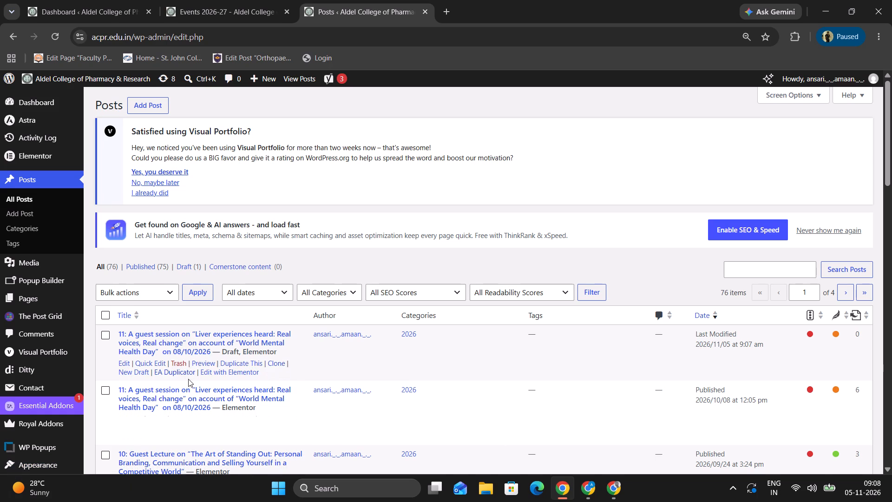
Open the duplicated draft of the "World Mental Health Day" guest session post for editing.
left_click(125, 365)
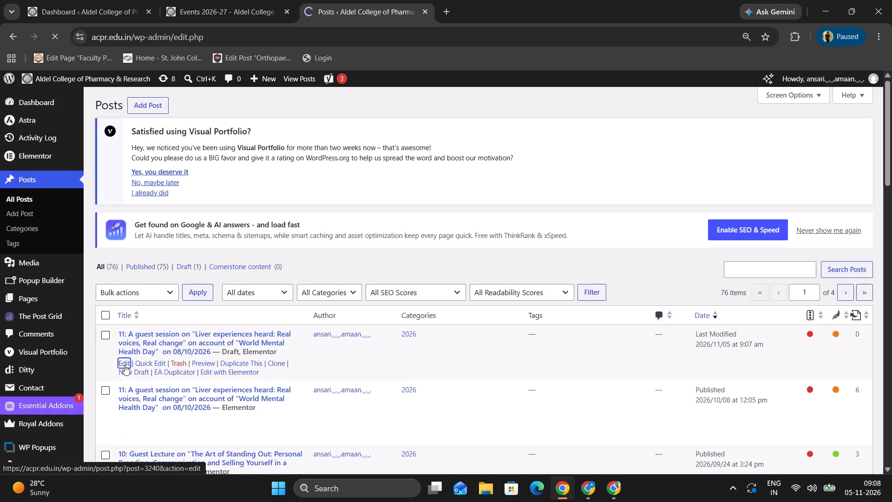
left_click(600, 488)
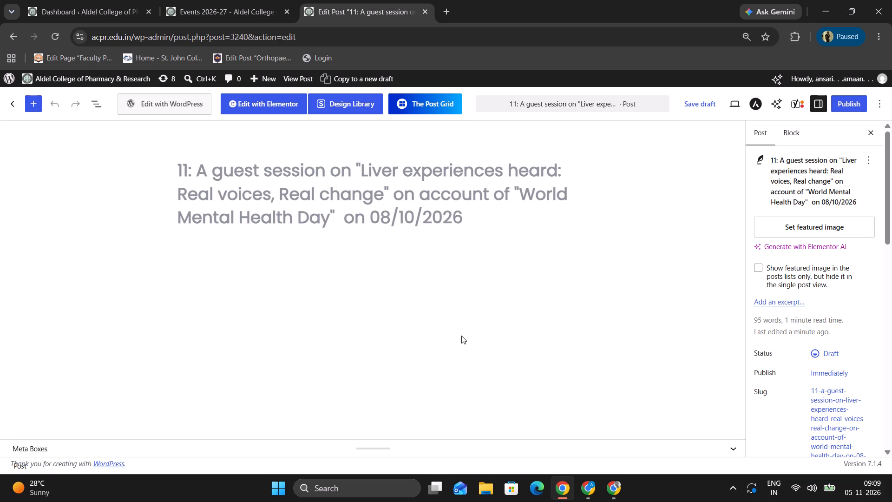
Retitle the duplicated draft "12: Induction Program for F. Y. B. pharm and F. Y. D. Pharm students" and save it.
left_click_drag(493, 223, 339, 208)
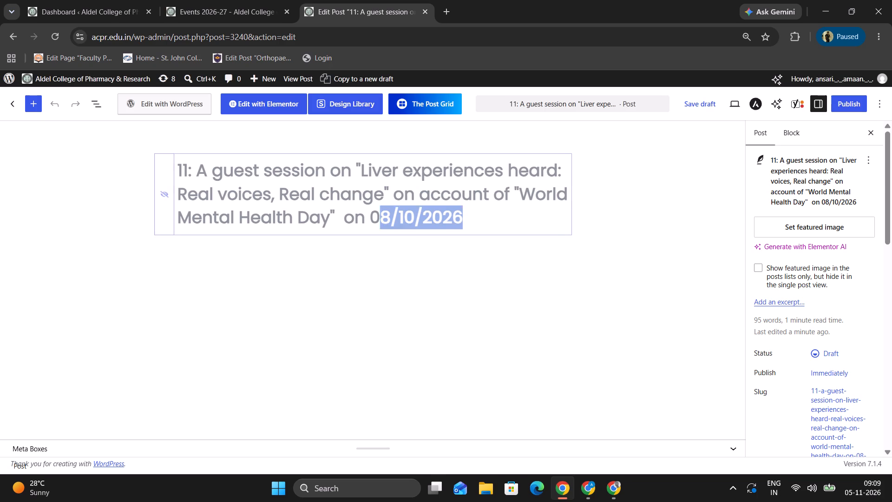
left_click_drag(339, 208, 202, 177)
key("ctrl+v")
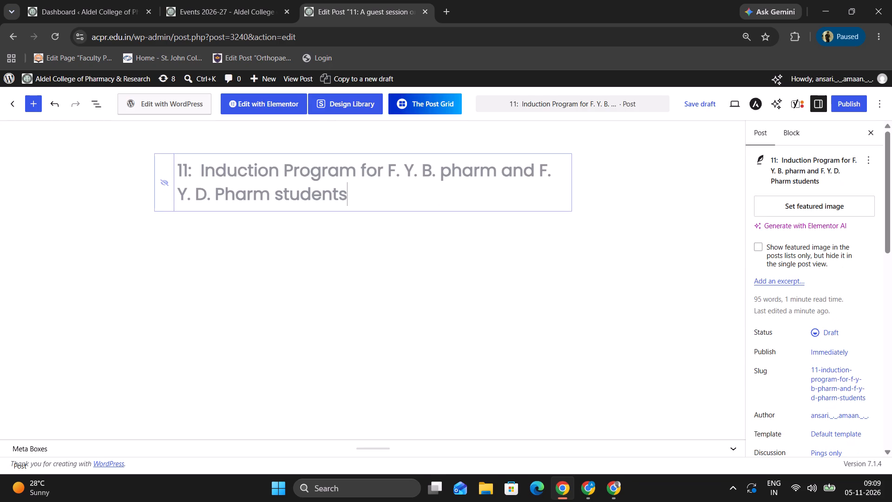
left_click(184, 170)
left_click(186, 170)
key("BackSpace")
key("2")
key("ctrl+s")
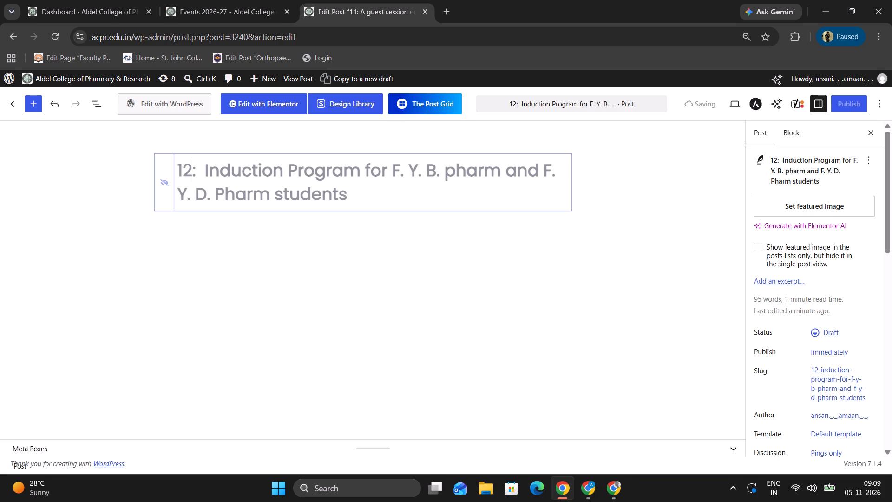
key("ctrl+s")
key("ctrl+s")
key("ctrl+s")
key("ctrl+s")
Open the induction program draft for editing with Elementor.
left_click(269, 107)
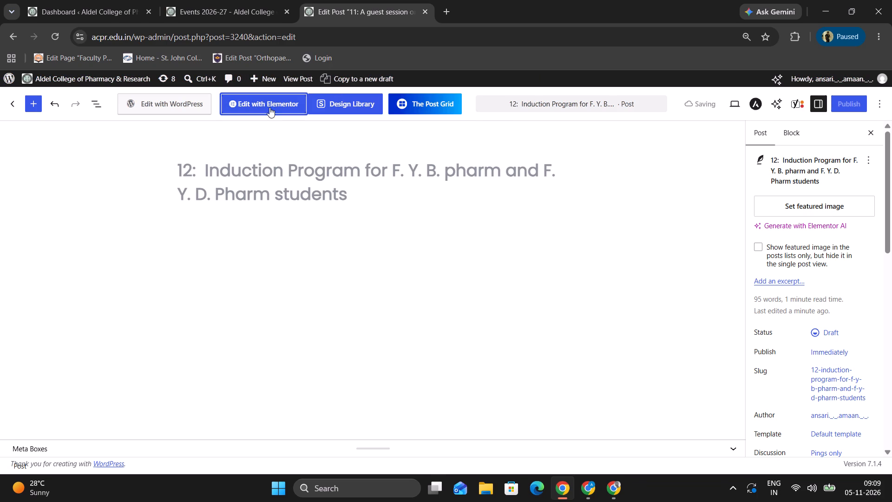
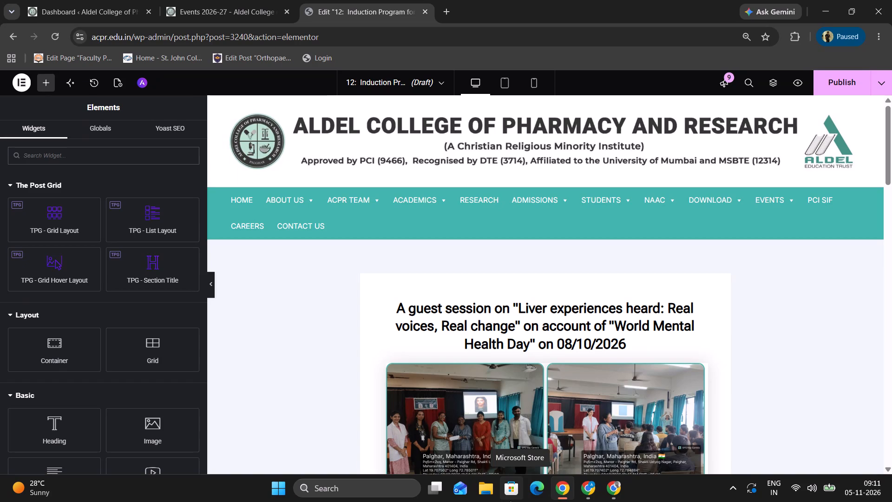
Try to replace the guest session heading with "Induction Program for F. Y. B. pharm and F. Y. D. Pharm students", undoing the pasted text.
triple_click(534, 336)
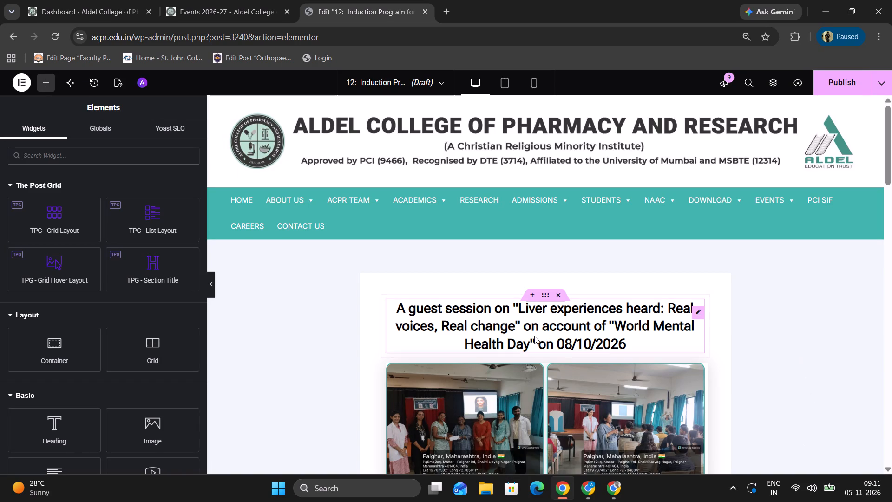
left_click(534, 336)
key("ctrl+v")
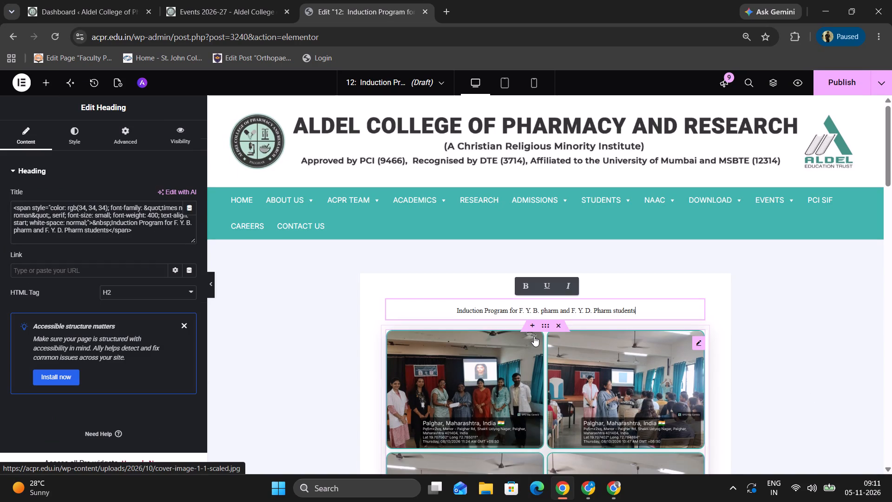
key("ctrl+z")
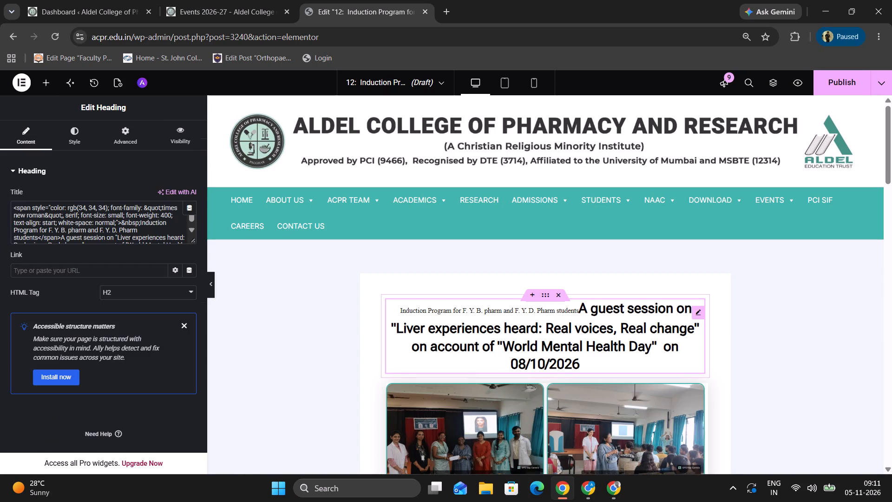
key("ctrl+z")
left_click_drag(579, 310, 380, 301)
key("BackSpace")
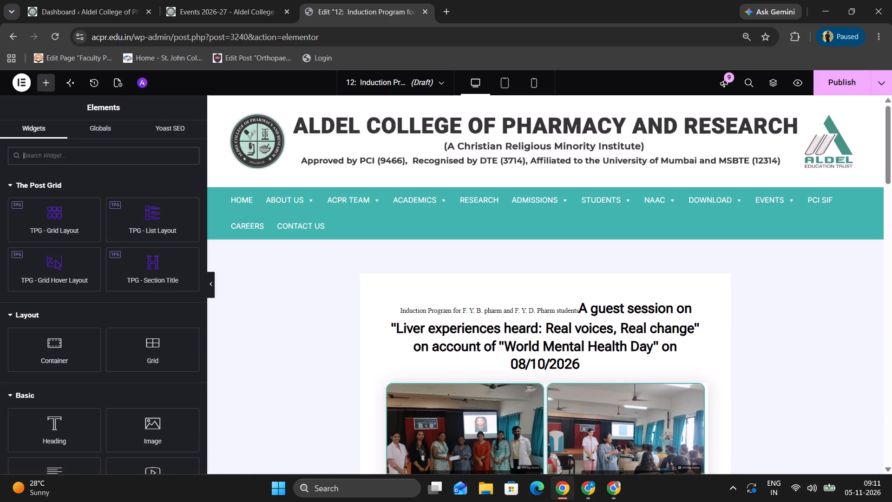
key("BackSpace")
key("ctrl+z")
Remove the styled pasted text and replace the whole heading with plain "Induction Program for F. Y. B. pharm and F. Y. D. Pharm students".
left_click_drag(694, 256, 693, 249)
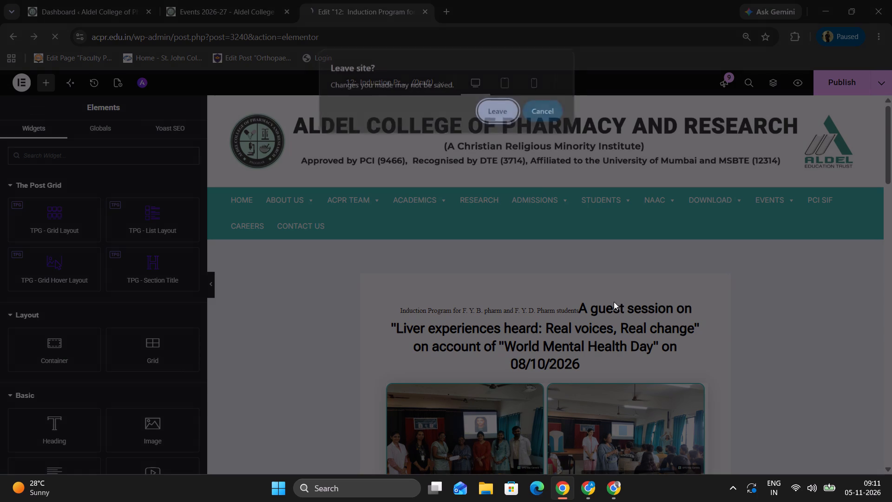
left_click(552, 112)
double_click(571, 312)
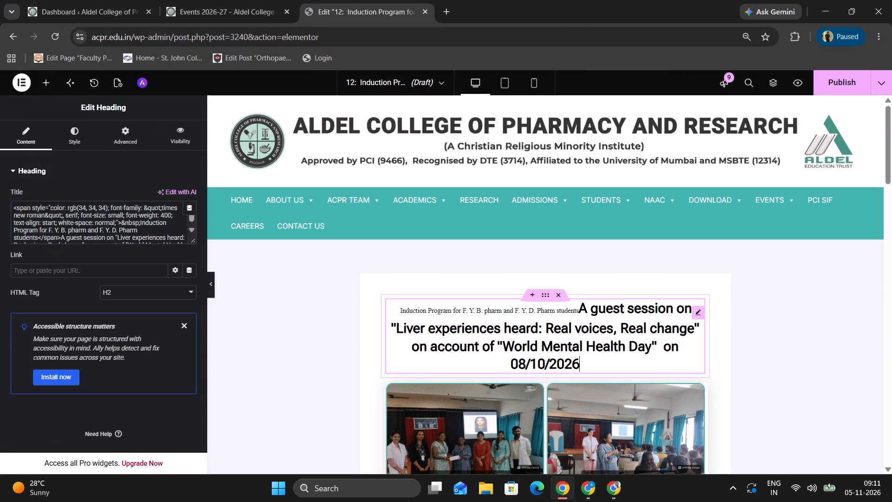
left_click(577, 311)
key("BackSpace")
key("BackSpace")
key("BackSpace")
key("BackSpace")
key("BackSpace")
key("BackSpace")
key("BackSpace")
key("BackSpace")
key("BackSpace")
key("BackSpace")
key("BackSpace")
key("BackSpace")
key("BackSpace")
key("BackSpace")
key("BackSpace")
key("BackSpace")
key("BackSpace")
key("BackSpace")
key("BackSpace")
key("BackSpace")
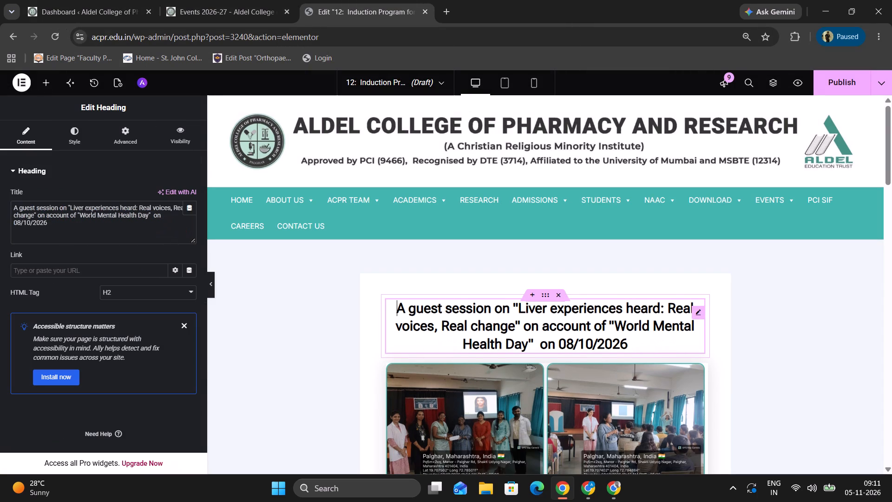
key("ctrl+a")
key("ctrl+shift+v")
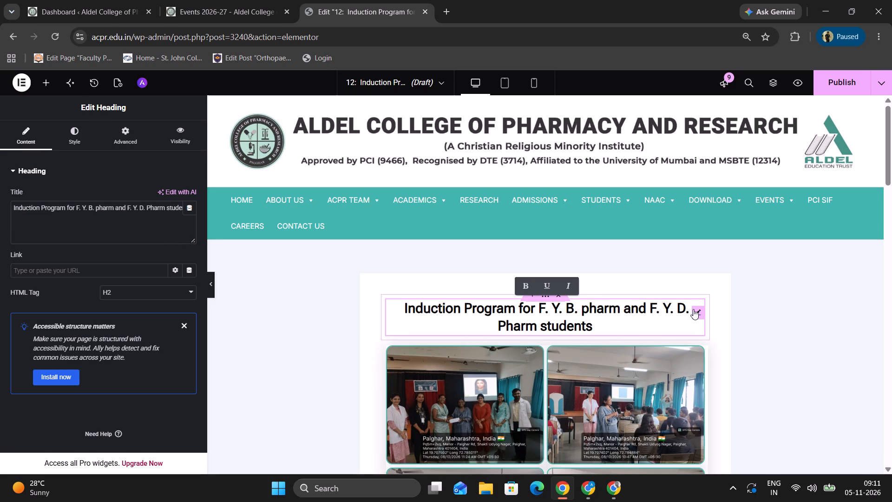
scroll(529, 309, "down", 2)
key("alt+Tab")
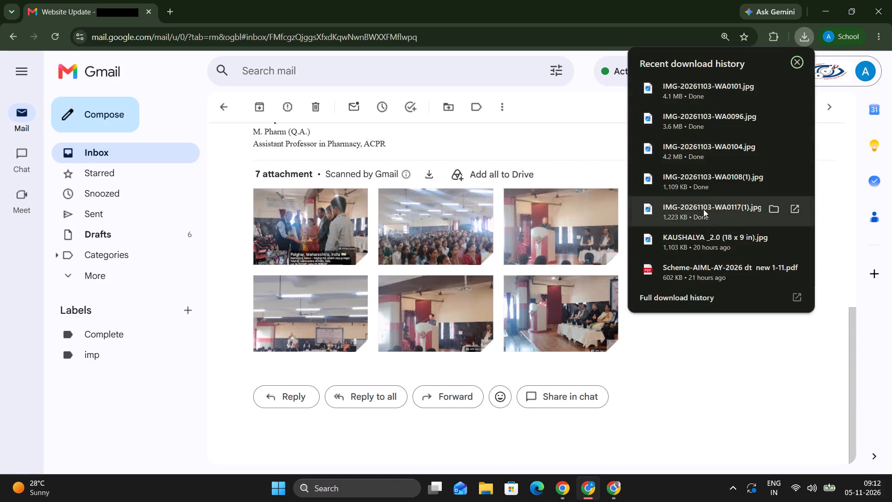
left_click(706, 365)
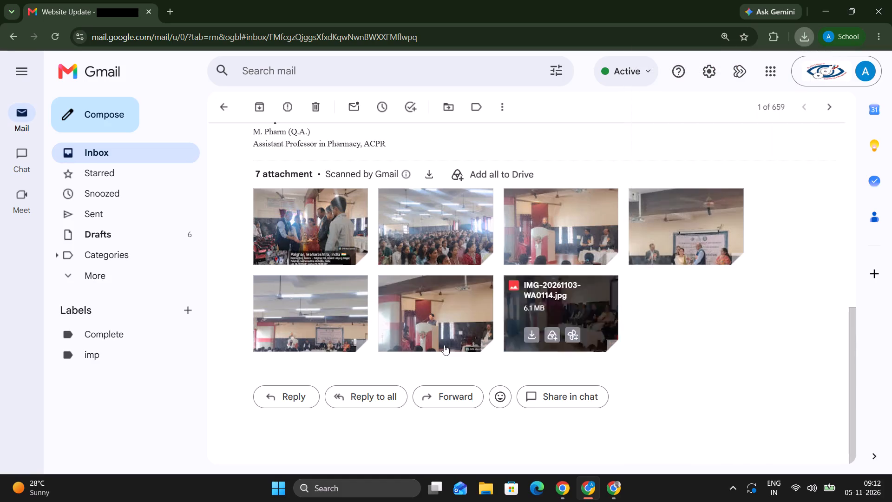
left_click(409, 337)
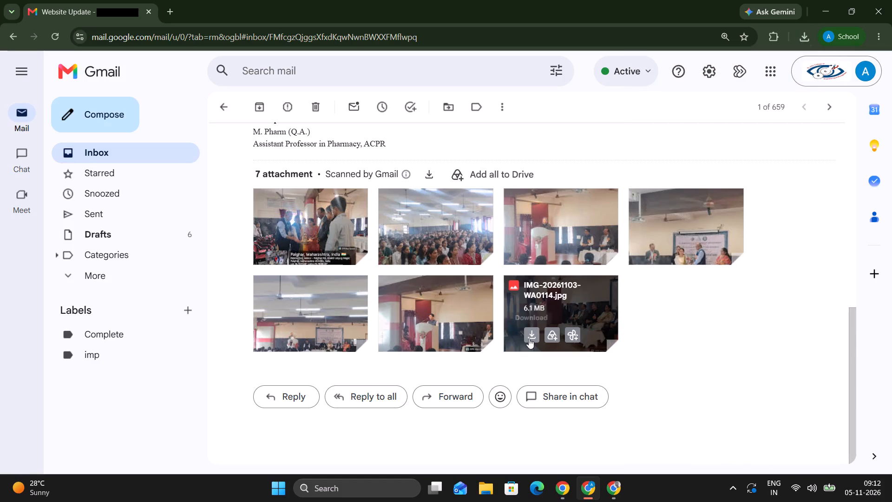
left_click(529, 338)
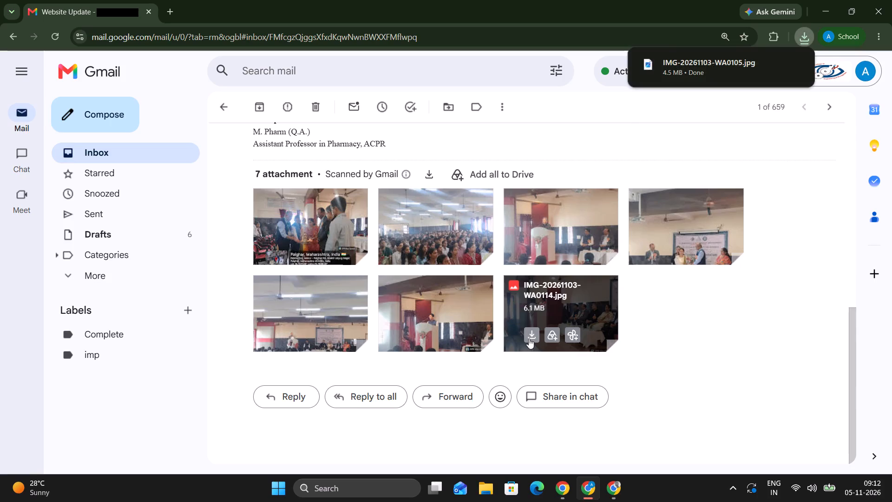
Return to the Elementor editor and clear all the old guest session images from the Basic Gallery below the heading.
left_click(562, 490)
left_click_drag(477, 342, 465, 346)
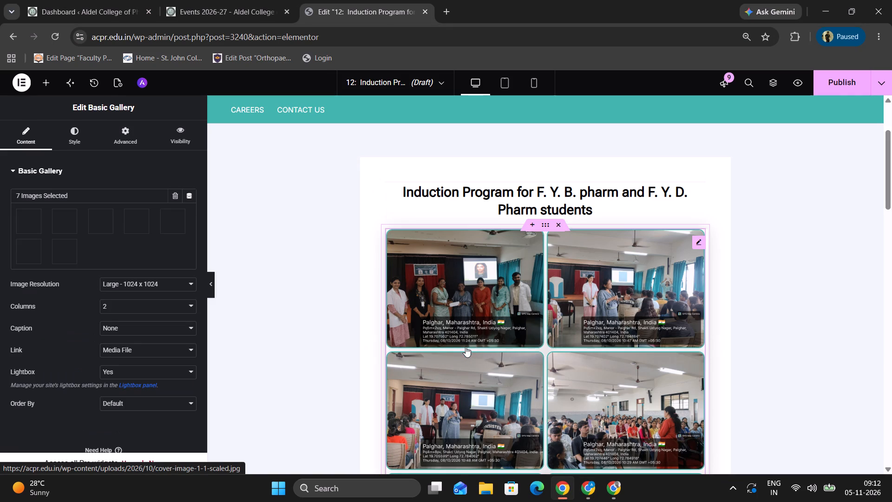
left_click(173, 199)
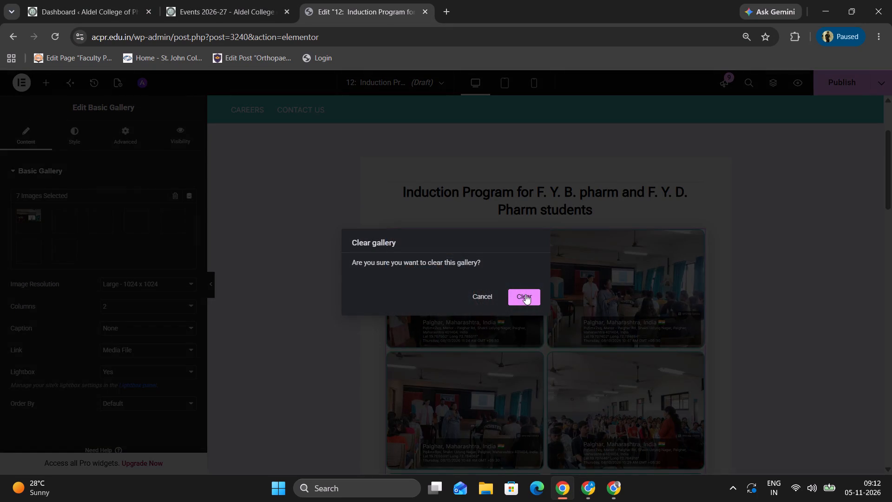
left_click(525, 294)
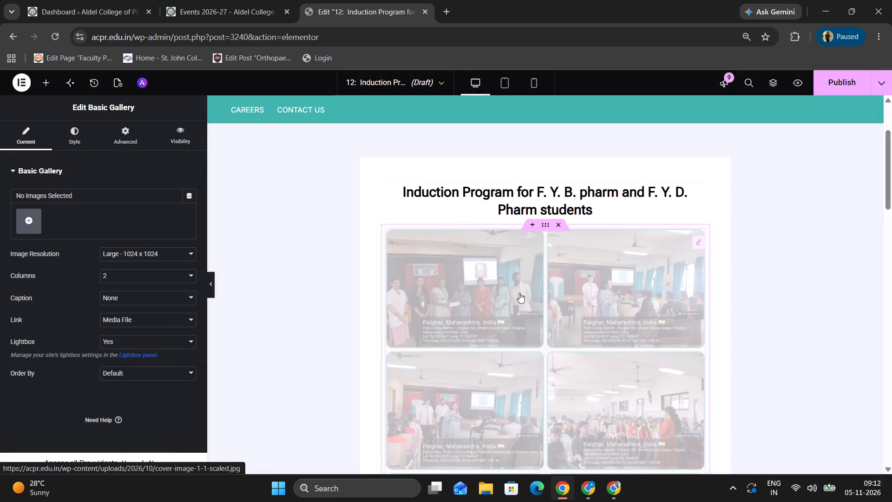
left_click(519, 293)
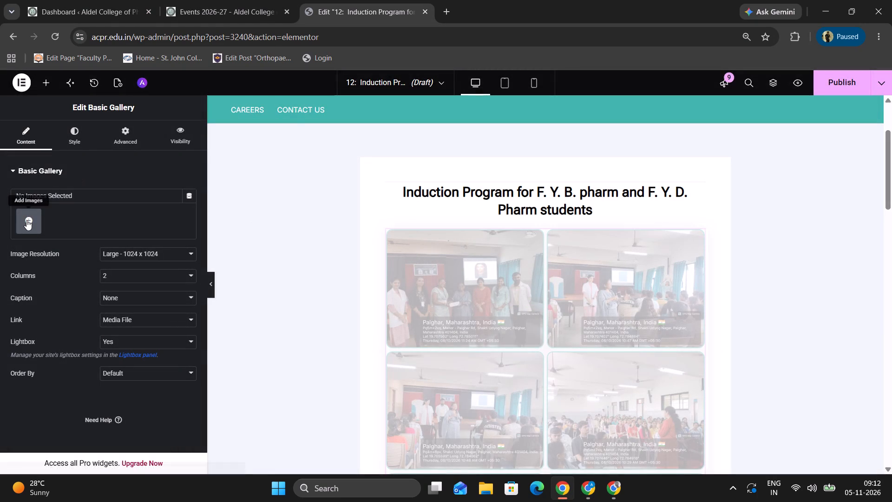
Upload the seven downloaded induction photos, IMG-20261103-WA0114.jpg through IMG-20261103-WA0117(1).jpg in the Downloads folder, for the emptied gallery.
left_click(26, 220)
left_click(141, 116)
left_click(526, 279)
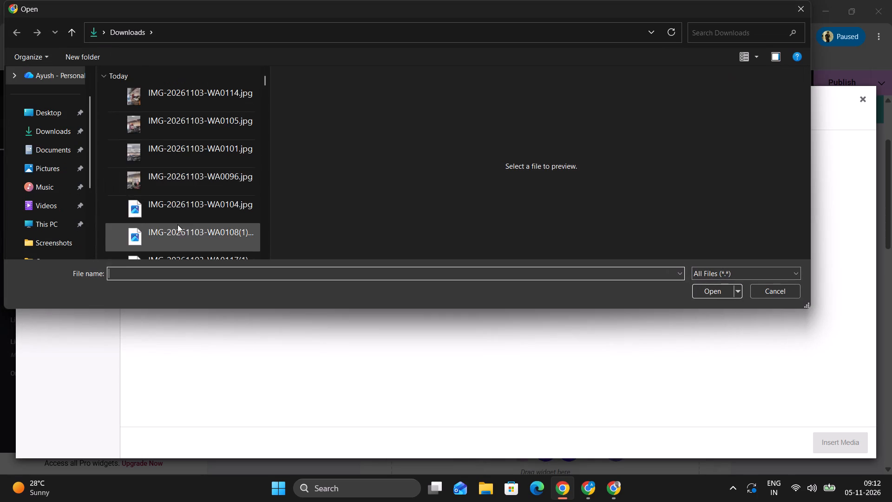
scroll(177, 225, "down", 2)
scroll(184, 163, "up", 1)
left_click(171, 190)
scroll(212, 176, "up", 4)
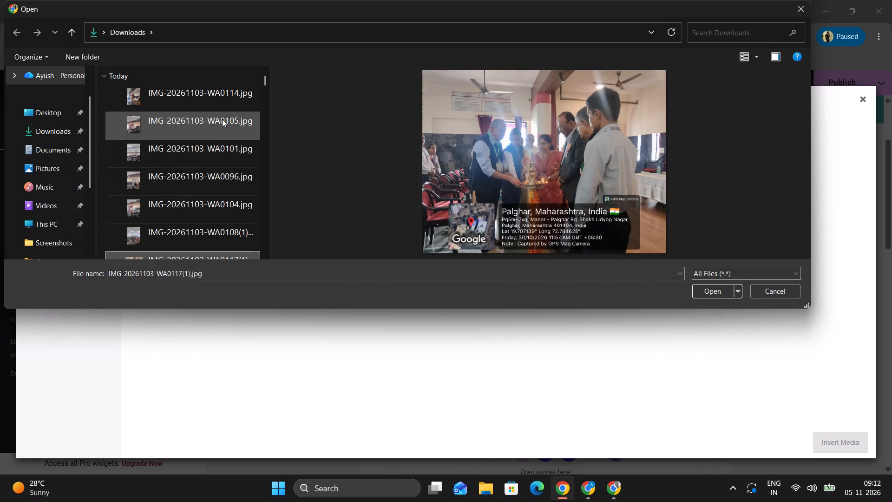
left_click(232, 99, "shift")
left_click(717, 298)
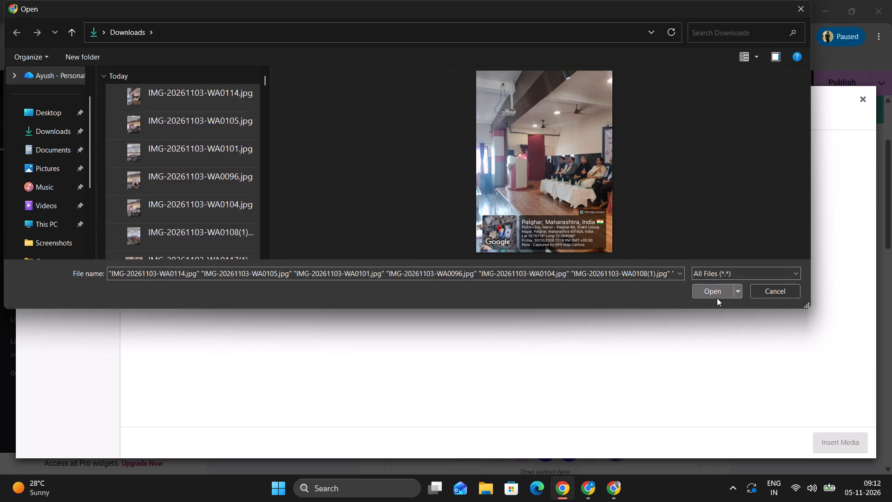
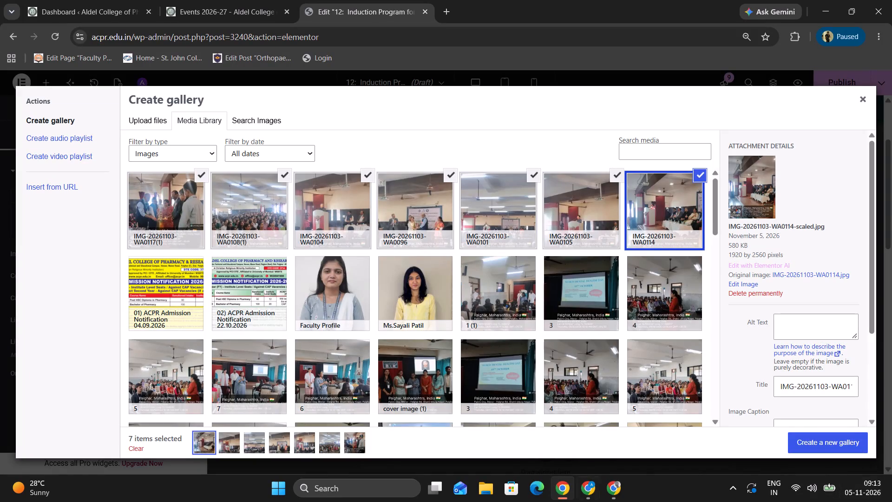
Create a gallery from the seven selected induction program photos and insert it into the post's Basic Gallery widget.
left_click(832, 449)
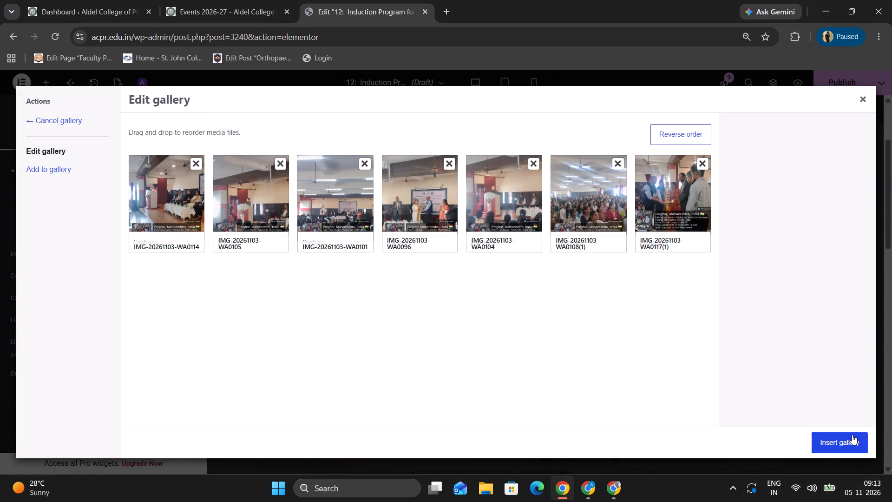
left_click(821, 442)
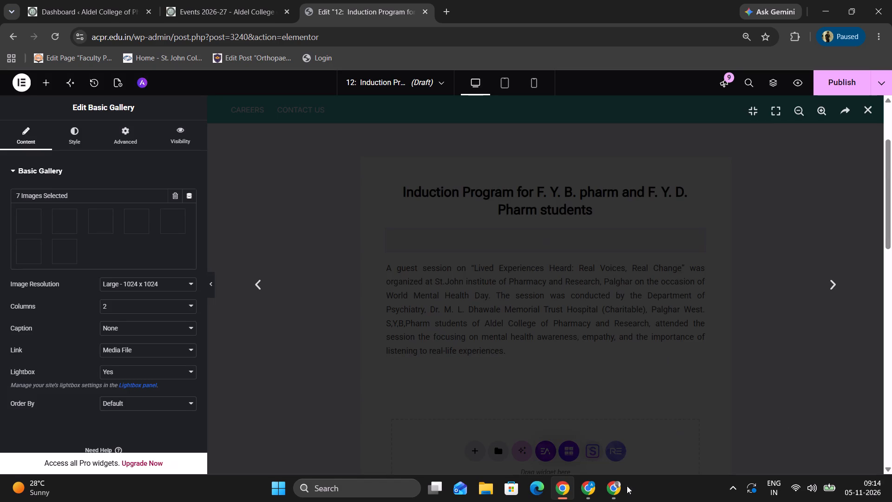
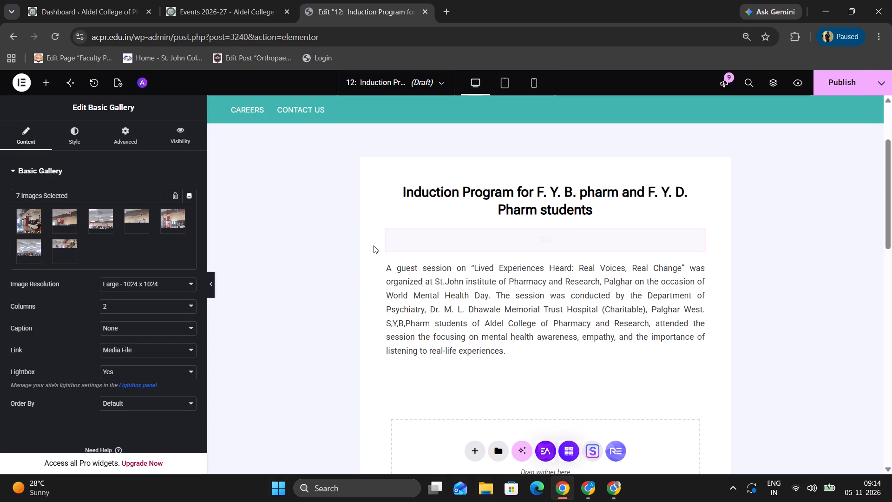
Open the guest session paragraph below the photo gallery for editing.
left_click(454, 228)
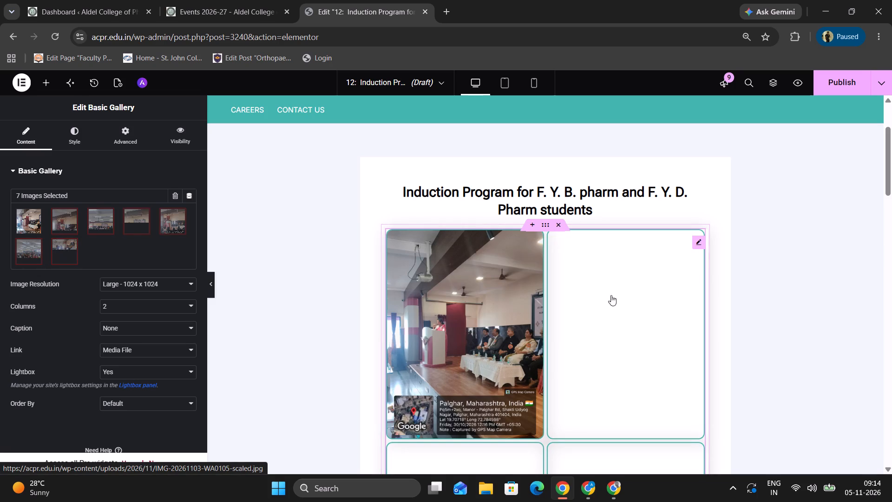
scroll(641, 305, "down", 6)
scroll(798, 320, "down", 9)
scroll(683, 311, "up", 2)
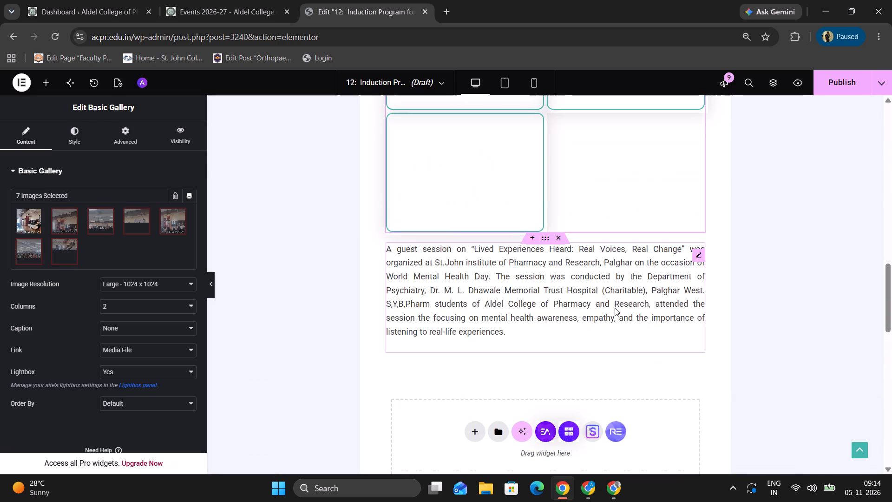
left_click(558, 308)
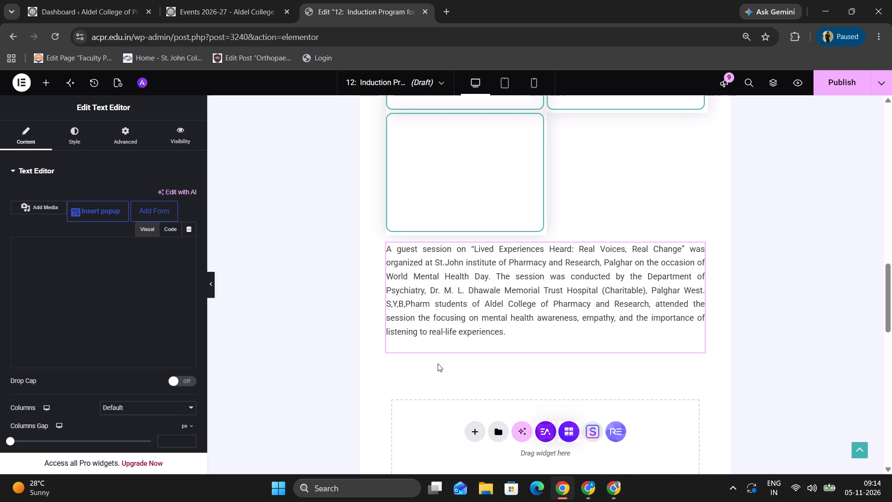
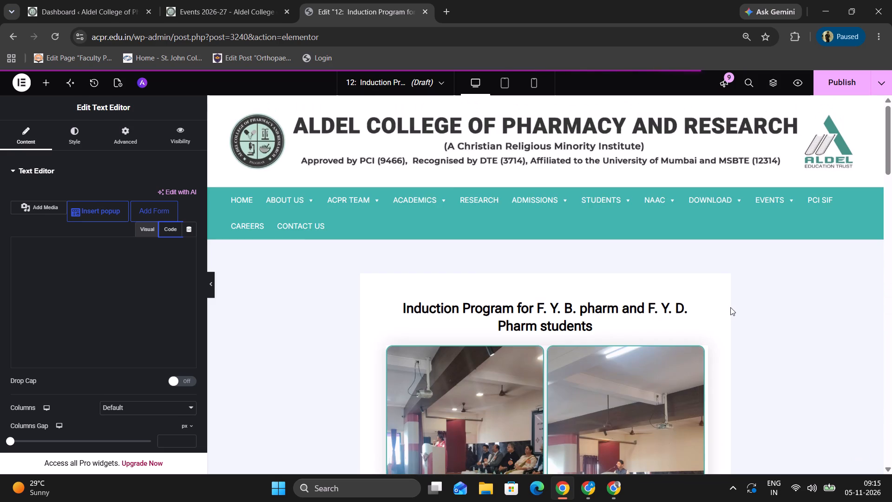
Open the old guest session description paragraph below the induction program photos for editing.
scroll(730, 307, "up", 3)
left_click(329, 325)
scroll(343, 337, "down", 6)
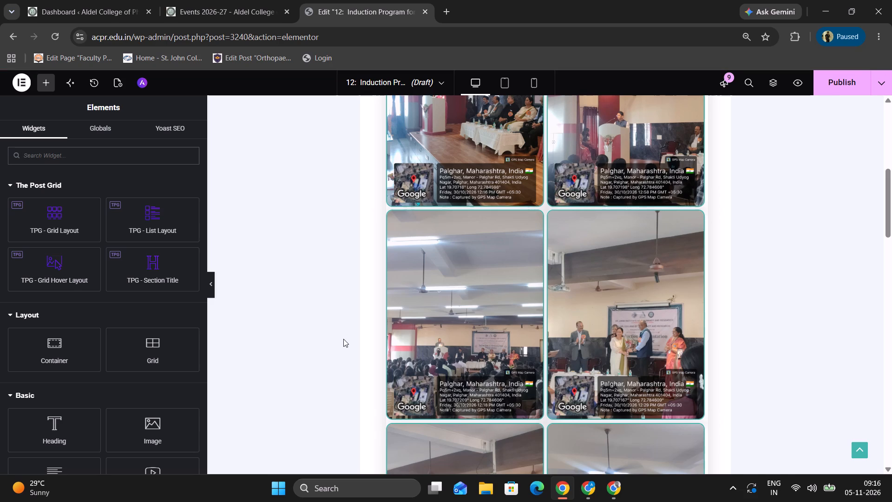
scroll(687, 330, "down", 12)
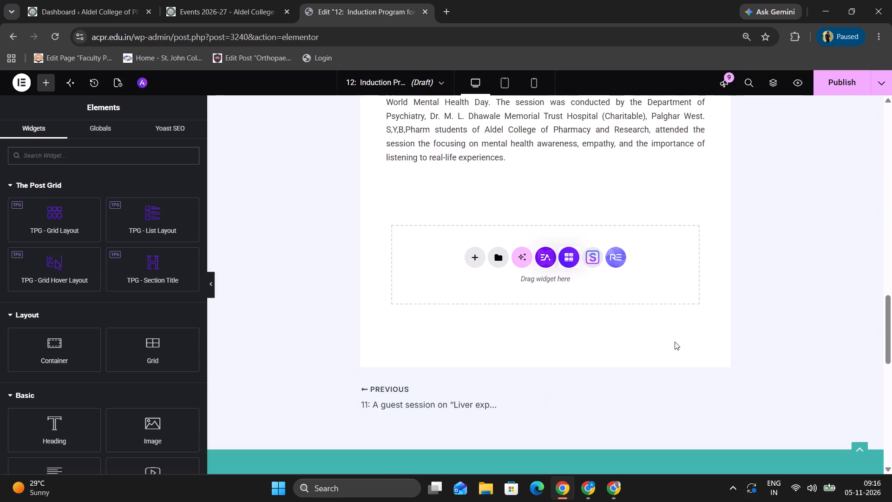
scroll(613, 312, "up", 3)
left_click(509, 295)
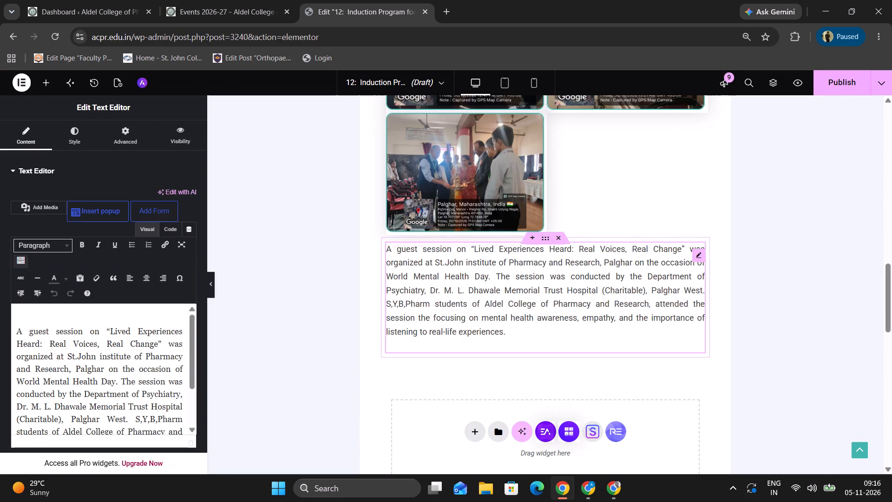
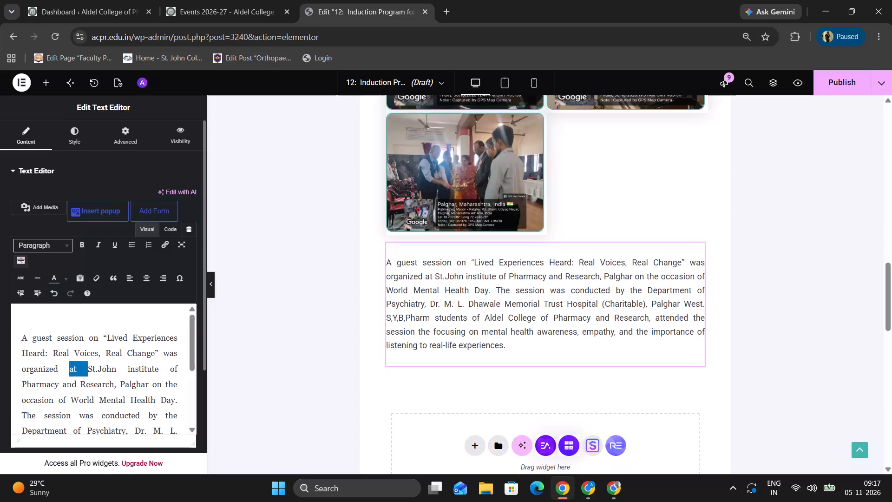
Replace the old guest session text inside the paragraph's HTML code with the copied Induction Program description.
left_click_drag(74, 365, 73, 372)
left_click(168, 232)
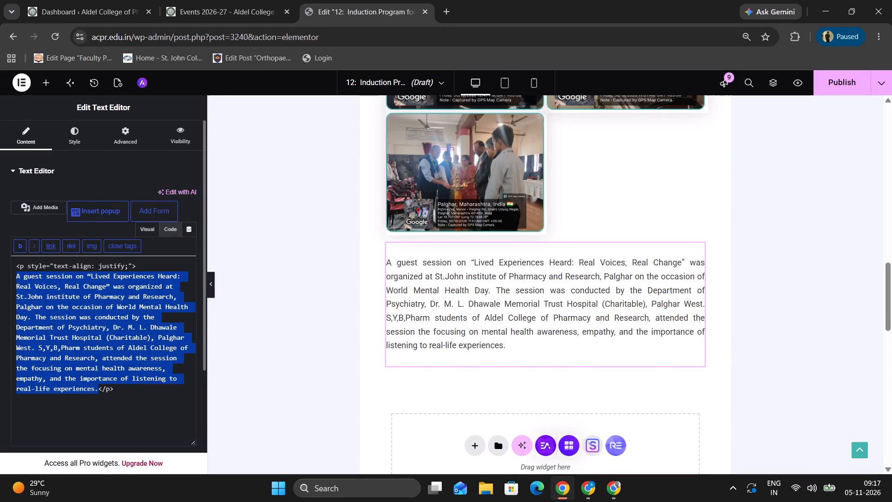
key("ctrl+v")
Set the closing "Welcome to the college family!" message apart with a blank line in the code and make it bold with a <b> tag.
left_click_drag(96, 423, 18, 402)
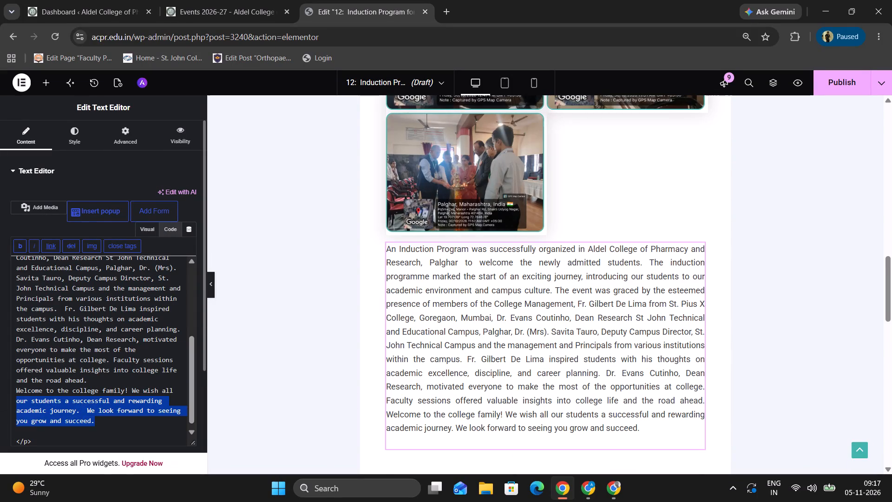
left_click_drag(18, 402, 20, 401)
left_click(15, 389)
left_click_drag(15, 389, 111, 426)
key("ctrl+b")
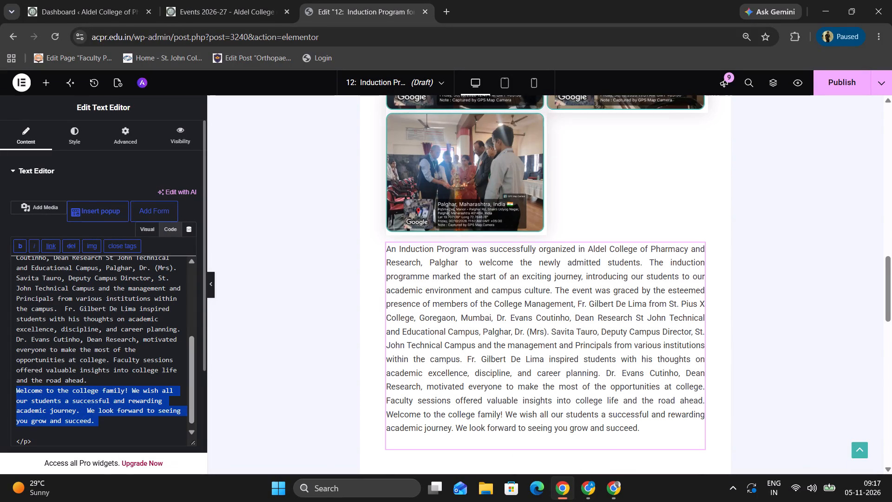
left_click(94, 382)
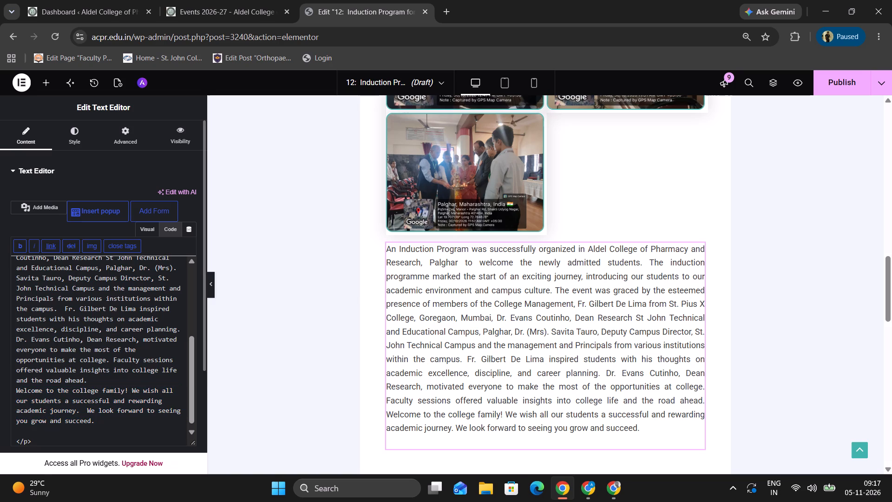
key("shift+Return")
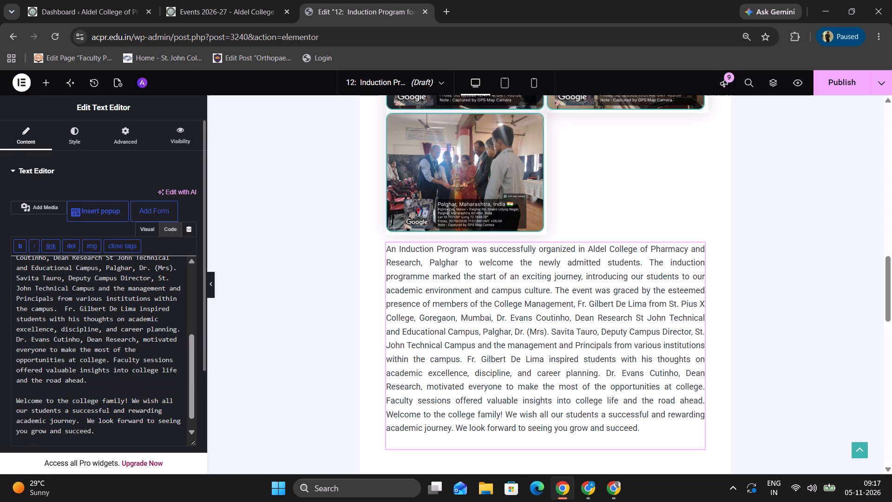
key("Down")
type("<b>")
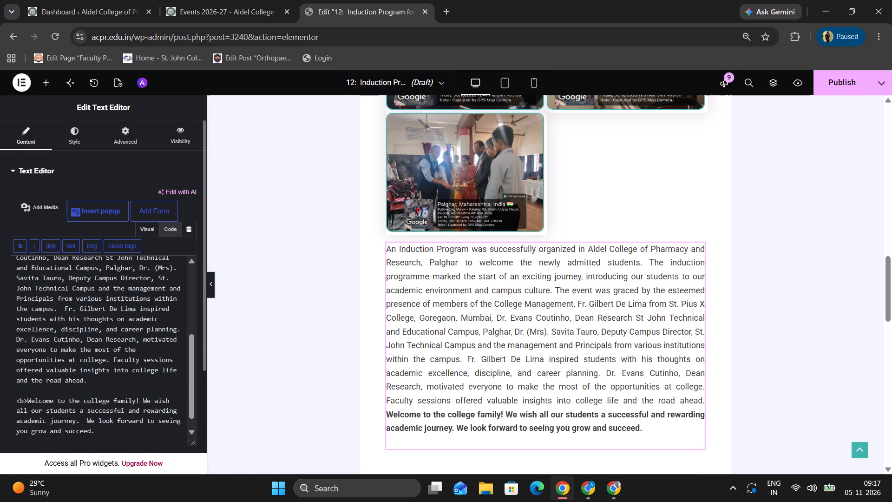
Check the new description in the page preview and publish the Induction Program post.
scroll(340, 423, "down", 1)
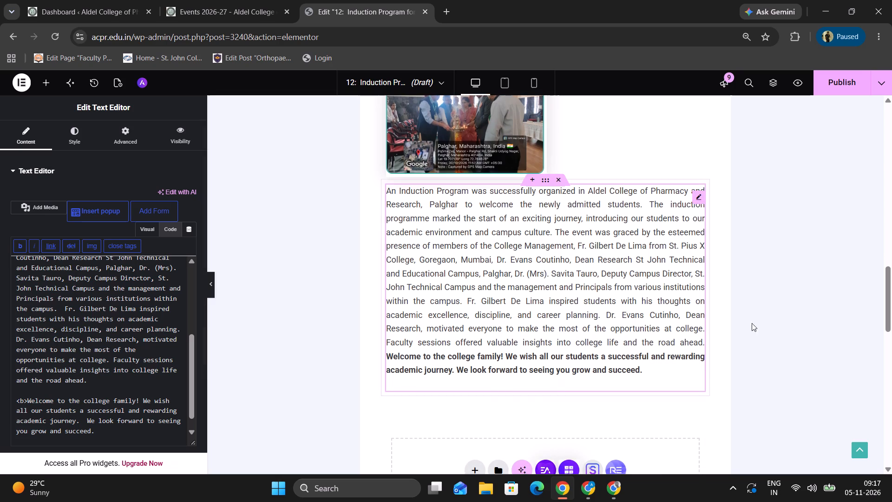
scroll(742, 198, "up", 3)
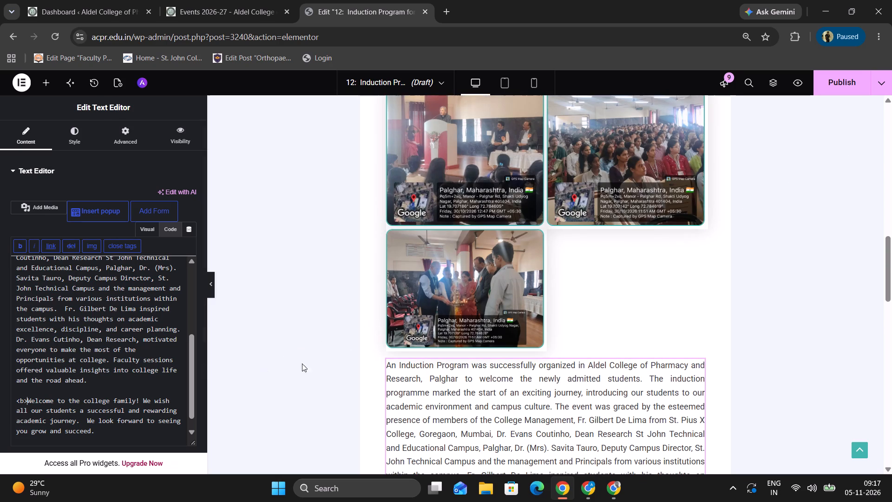
left_click(829, 78)
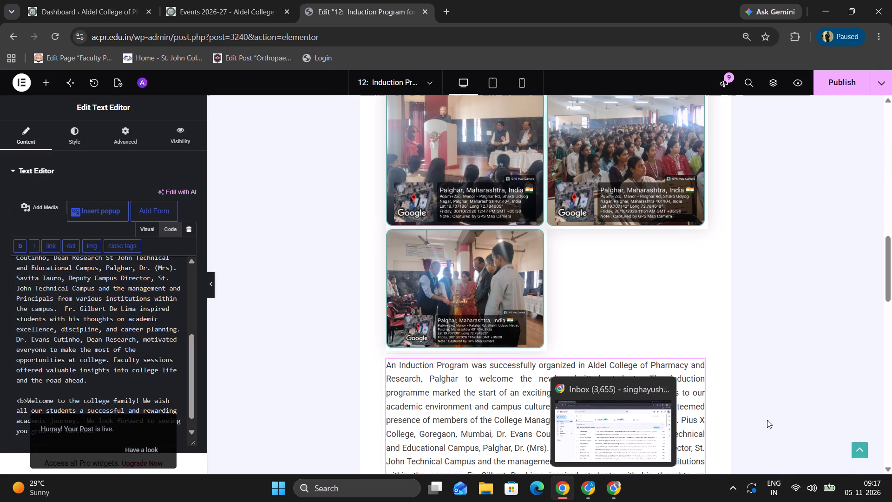
left_click(846, 86)
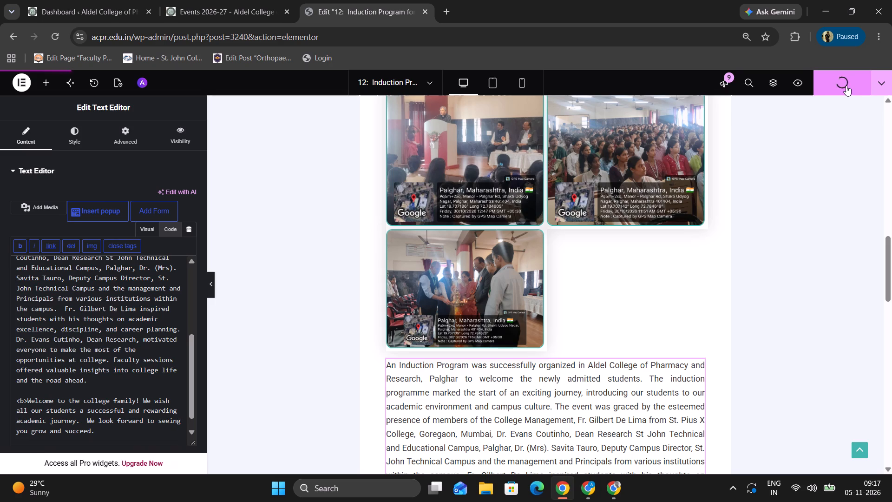
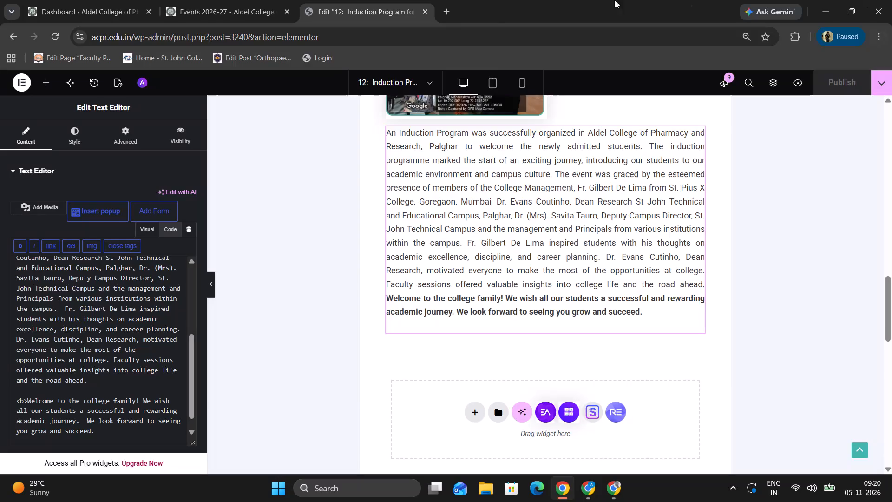
Look over the published Induction Program layout and return from Elementor to the post's WordPress edit screen.
scroll(342, 173, "up", 16)
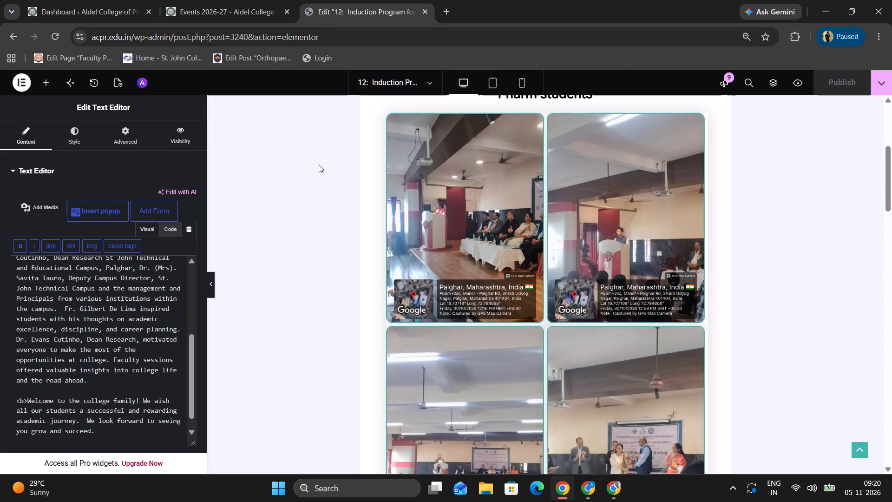
scroll(319, 165, "up", 5)
left_click(8, 33)
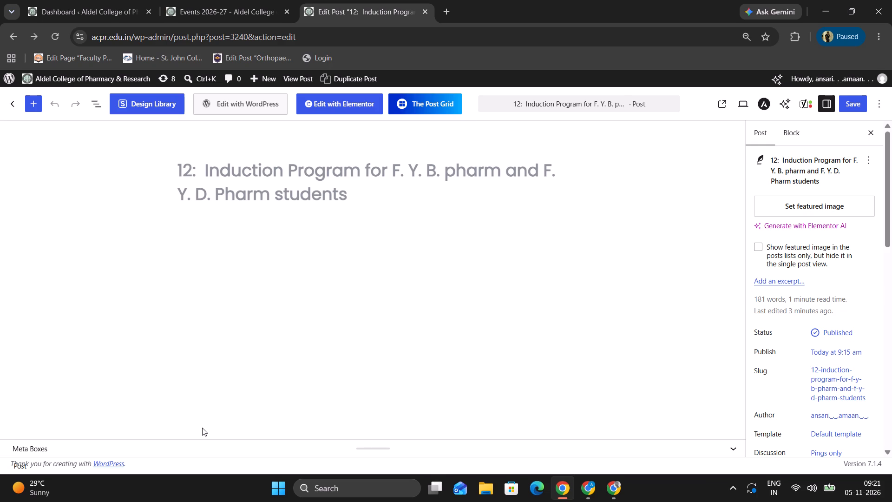
Save the Induction Program post in the WordPress editor, staying on the page when asked about leaving.
left_click(197, 429)
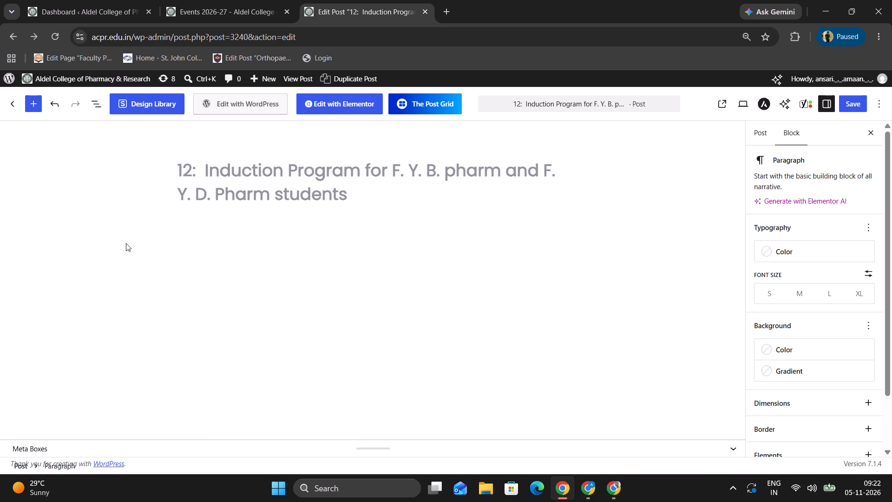
left_click(13, 36)
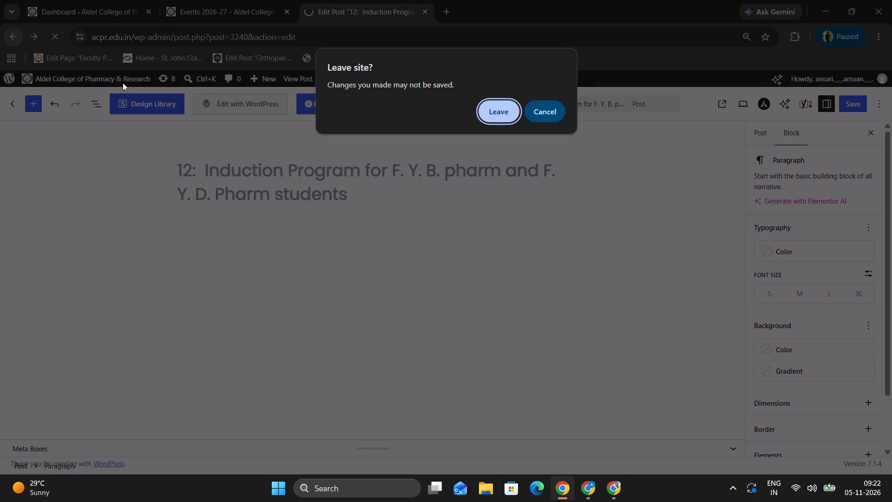
left_click(544, 104)
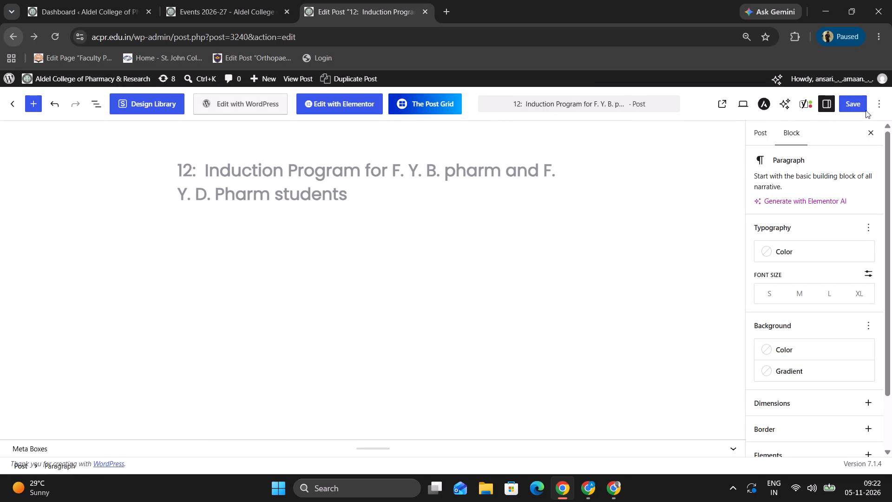
left_click(860, 106)
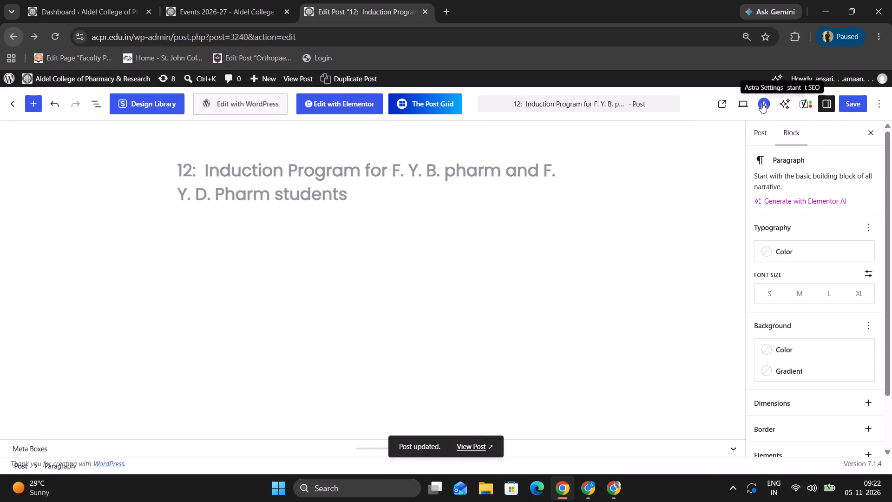
Open the live Induction Program post in a new tab and copy its web address.
left_click(727, 106)
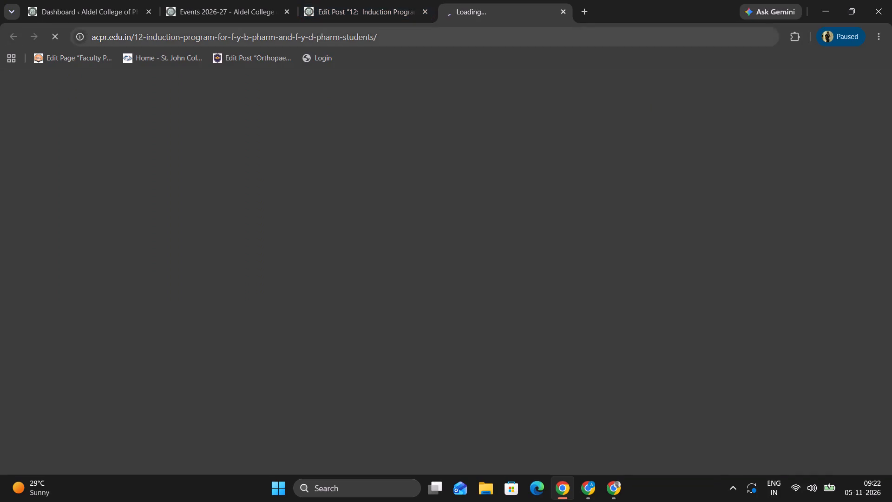
left_click(347, 38)
key("ctrl+c")
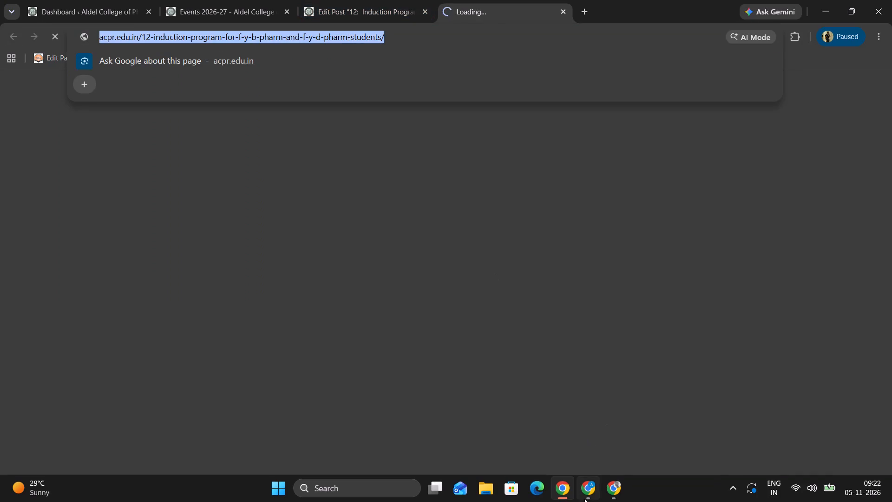
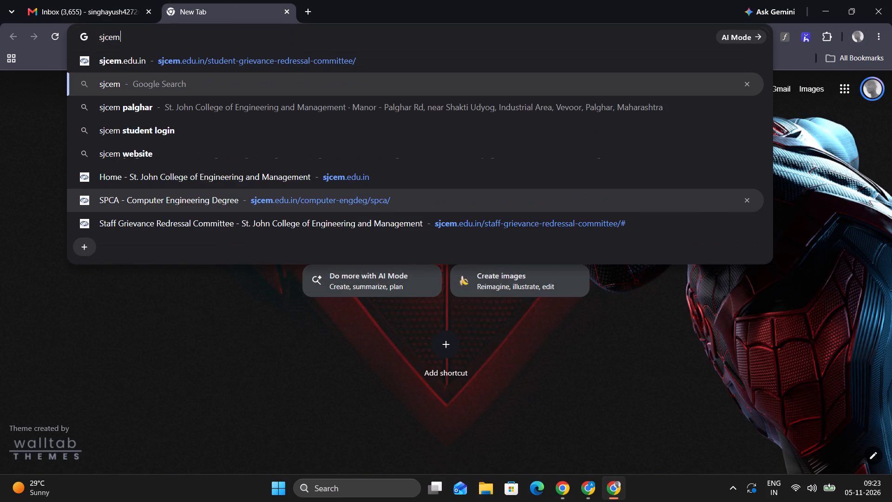
Search for sjcem, find the St. John College of Engineering and Management site, and open its WordPress admin address, sjcem.edu.in/wp-admin.
key("Return")
left_click(224, 211)
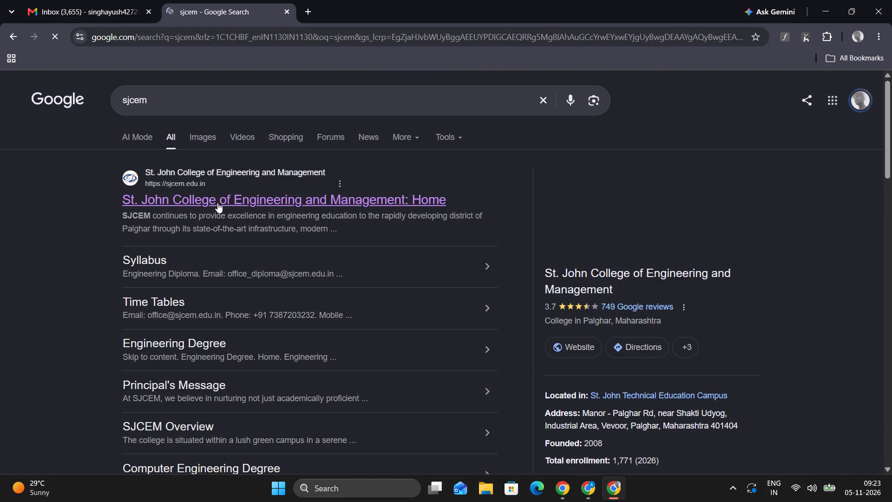
left_click(217, 203)
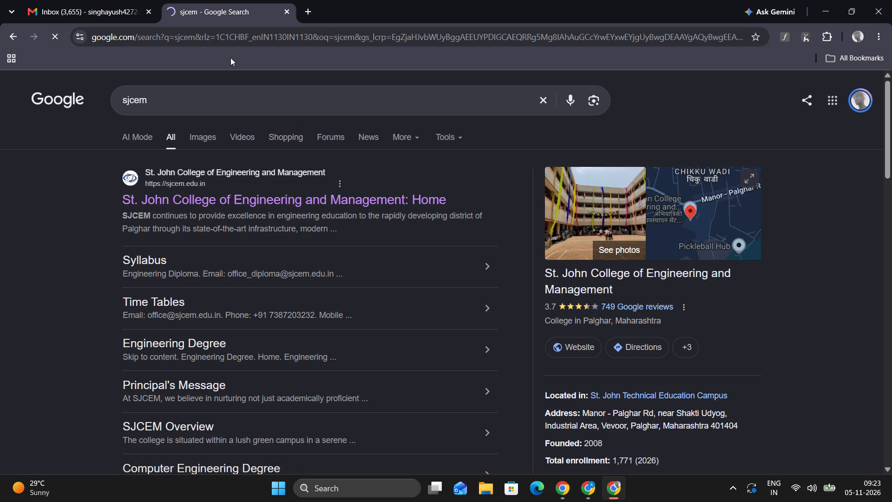
left_click(218, 31)
left_click(242, 39)
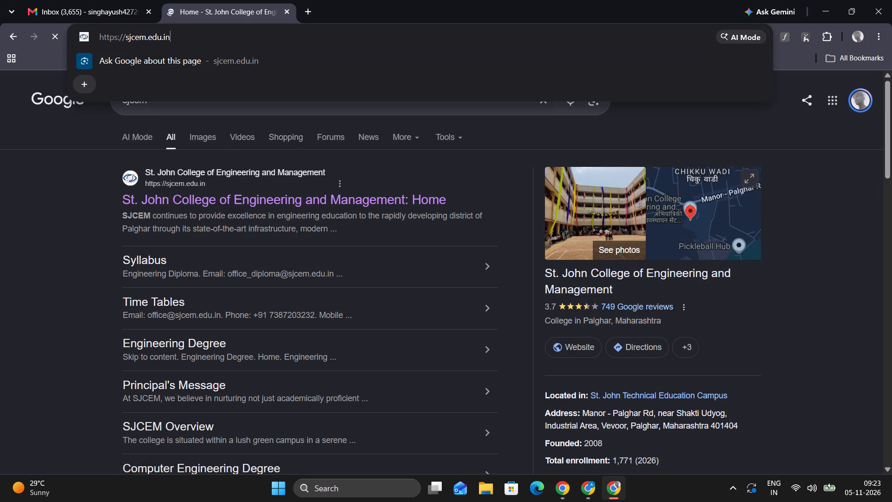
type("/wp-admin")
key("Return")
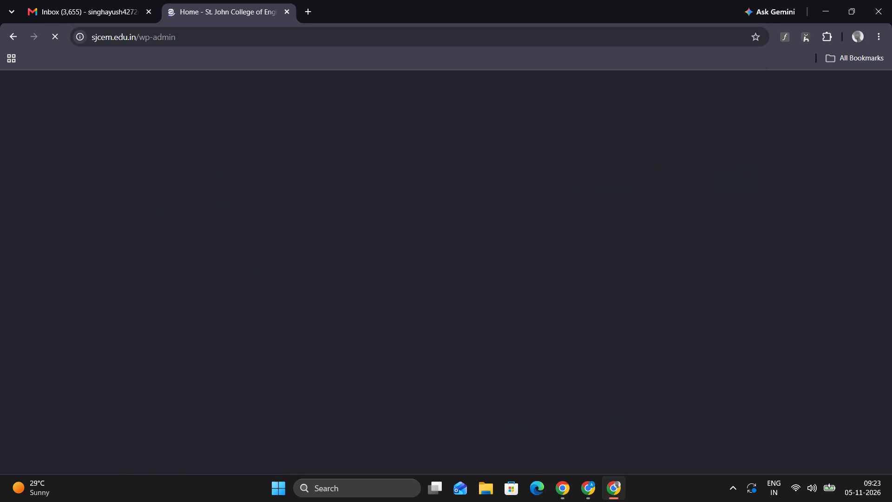
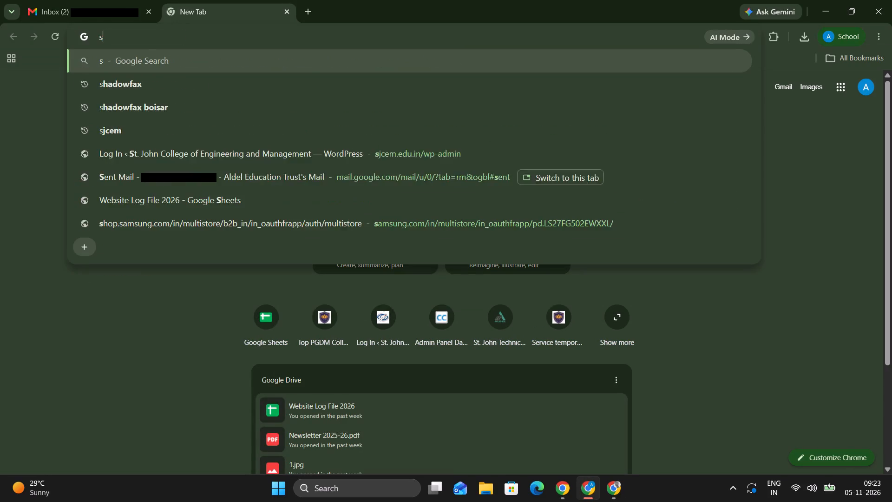
Go to the SJCEM site's WordPress admin address, sjcem.edu.in/wp-admin/, in the new browser tab.
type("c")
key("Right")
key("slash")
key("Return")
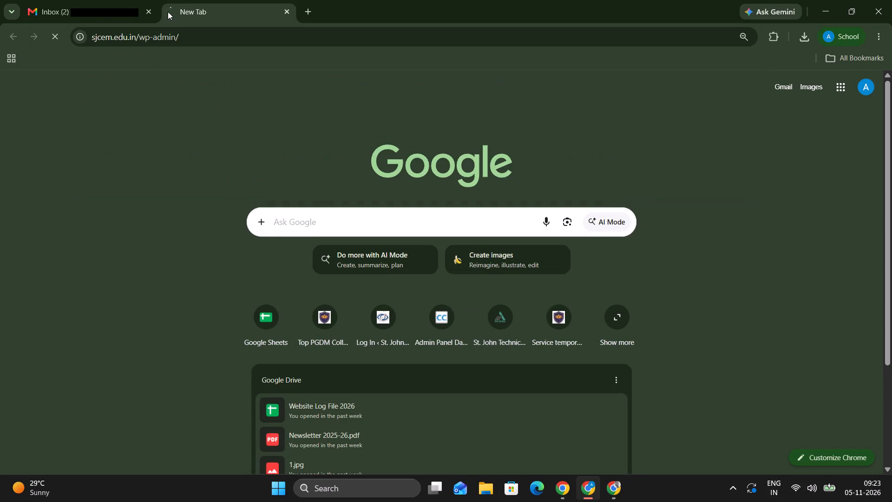